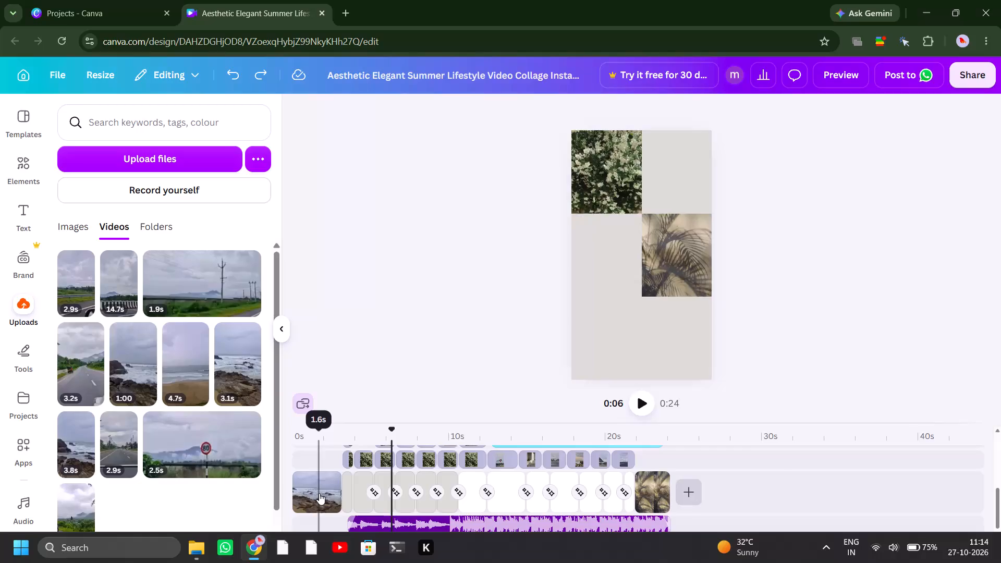
Delete the rocky beach clip at the very start of the timeline.
{"action": "key", "text": "Delete"}
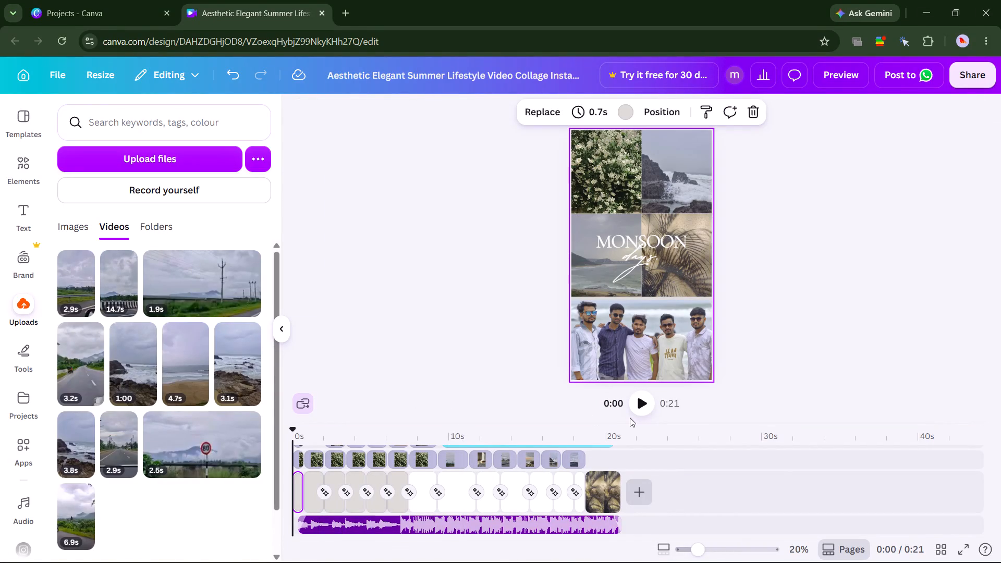
Play the video from the beginning through to the Kailasagiri hill clip to review the sequence.
{"action": "left_click", "coordinate": [644, 402]}
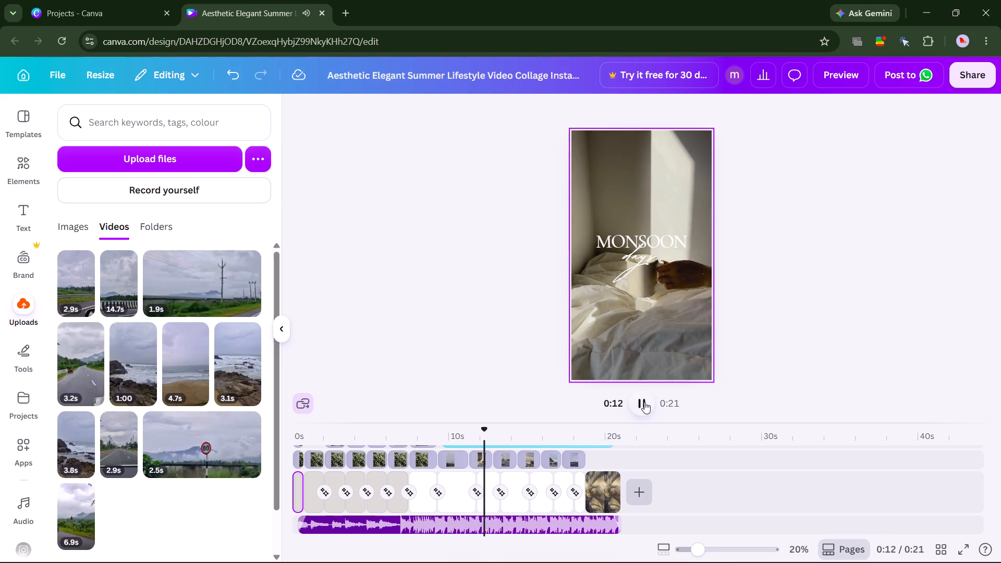
{"action": "left_click", "coordinate": [674, 337]}
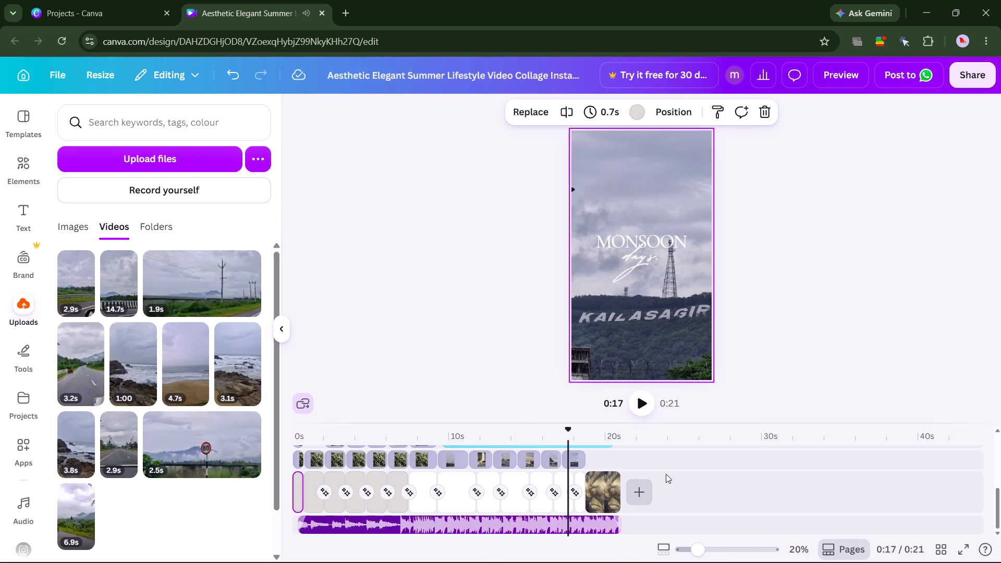
Examine the individual collage images and the first full-screen clips in the timeline to find leftover template footage.
{"action": "scroll", "coordinate": [666, 474], "scroll_direction": "up", "scroll_amount": 1}
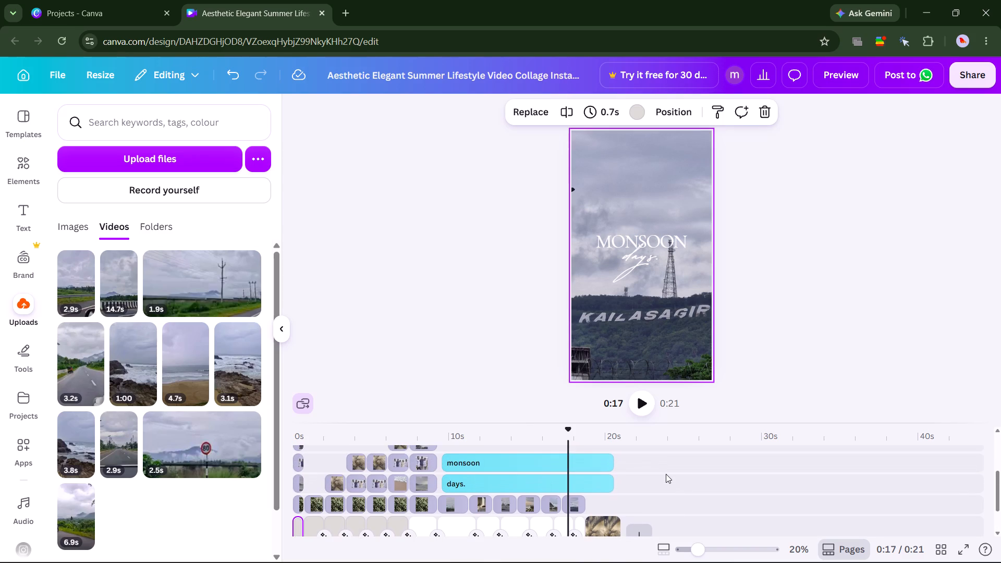
{"action": "scroll", "coordinate": [666, 474], "scroll_direction": "up", "scroll_amount": 2}
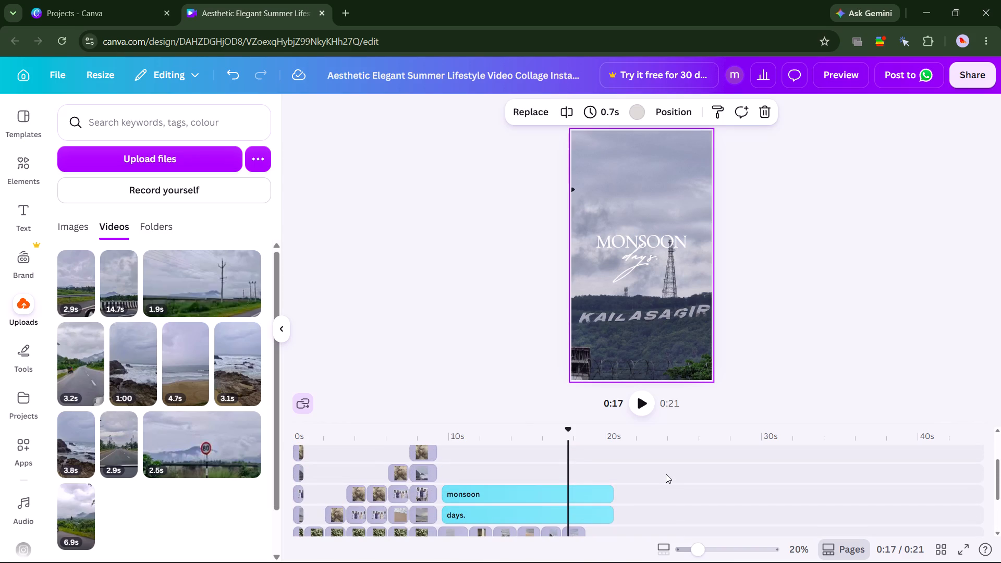
{"action": "left_click", "coordinate": [425, 468]}
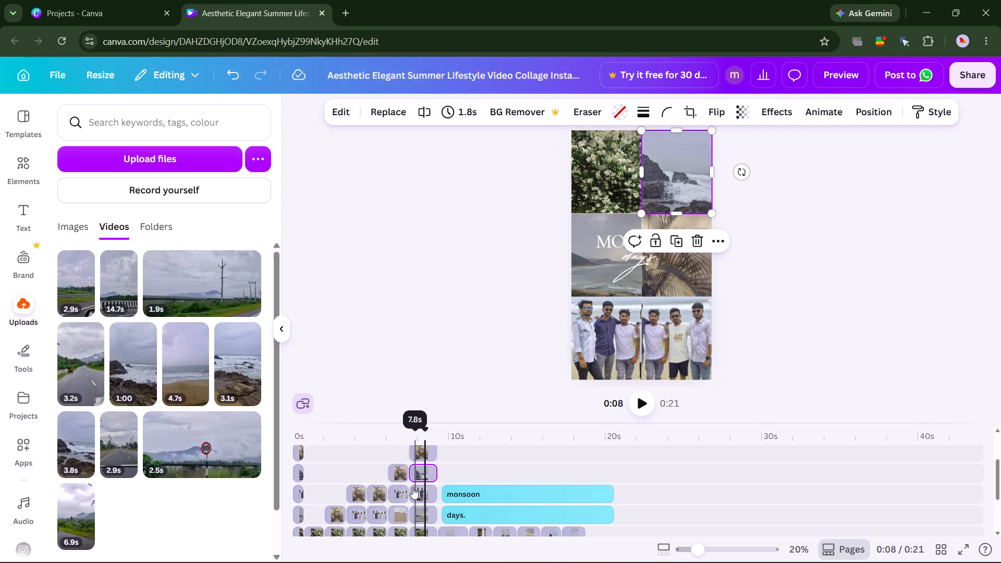
{"action": "left_click", "coordinate": [403, 513]}
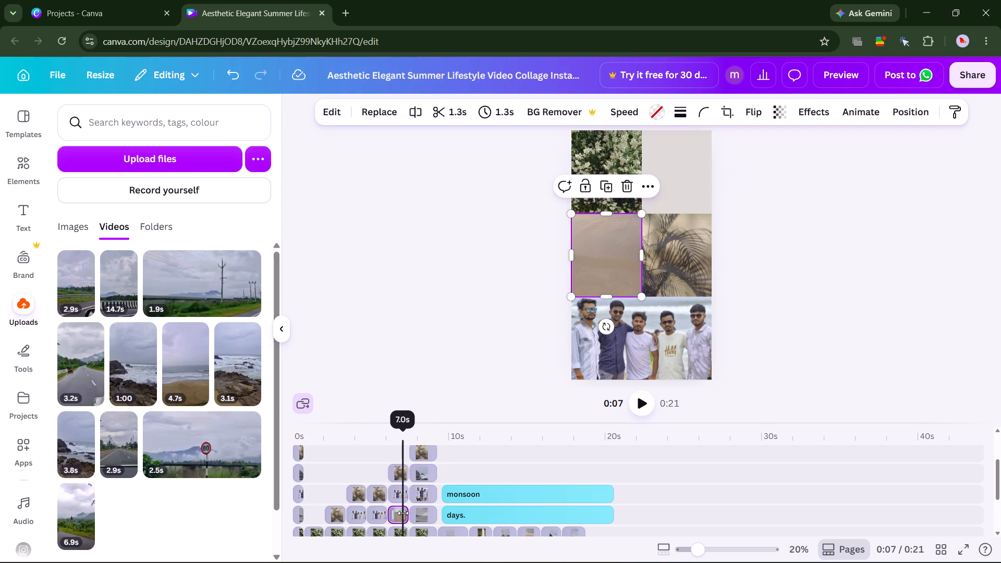
{"action": "left_click", "coordinate": [357, 491]}
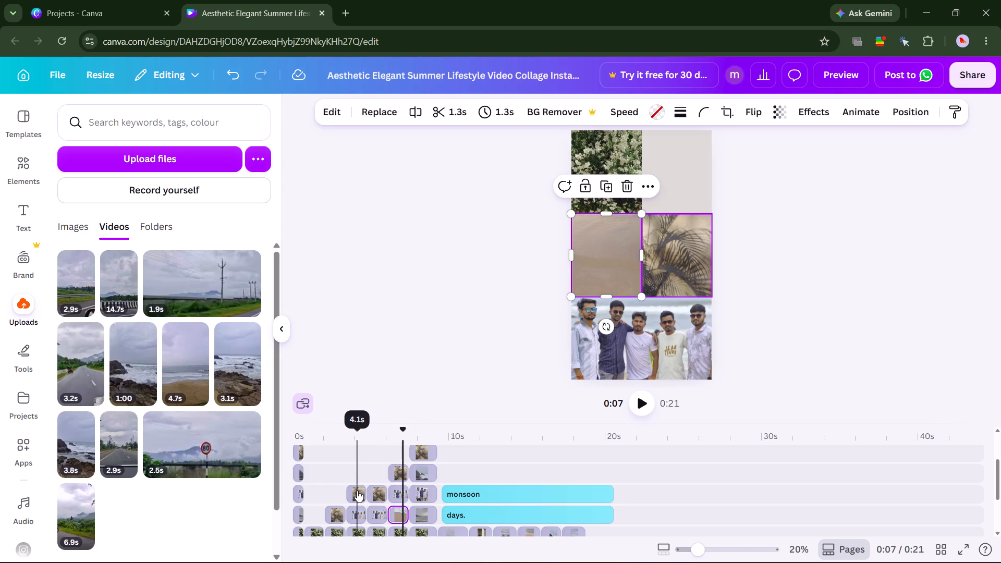
{"action": "left_click", "coordinate": [372, 494]}
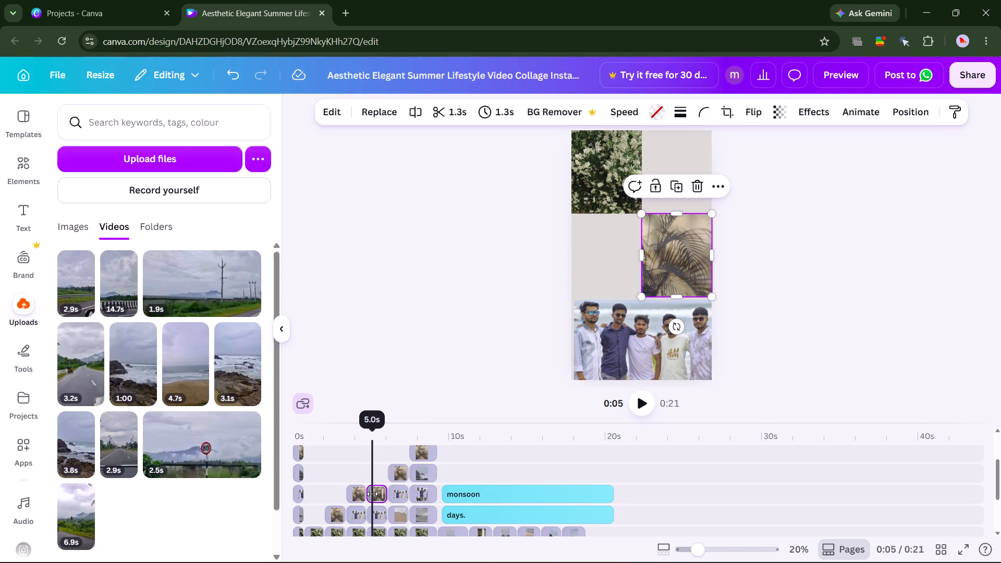
{"action": "scroll", "coordinate": [370, 503], "scroll_direction": "up", "scroll_amount": 2}
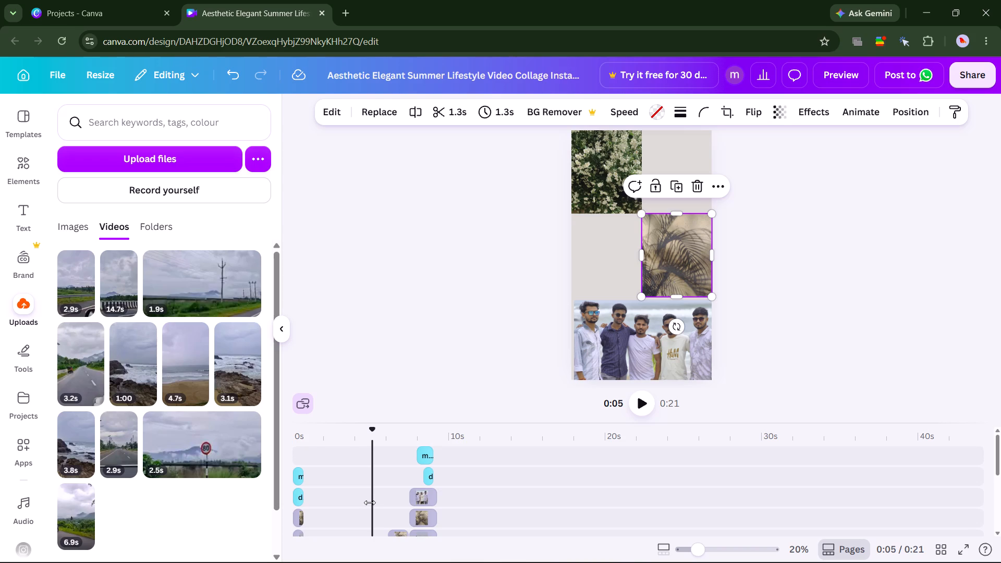
{"action": "scroll", "coordinate": [370, 503], "scroll_direction": "up", "scroll_amount": 1}
{"action": "scroll", "coordinate": [370, 503], "scroll_direction": "down", "scroll_amount": 1}
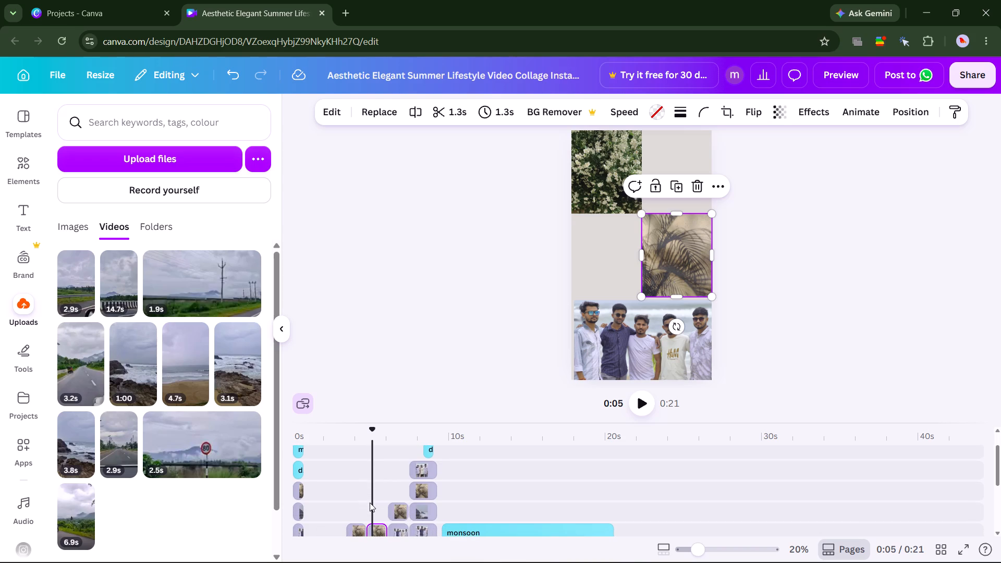
{"action": "scroll", "coordinate": [370, 503], "scroll_direction": "down", "scroll_amount": 3}
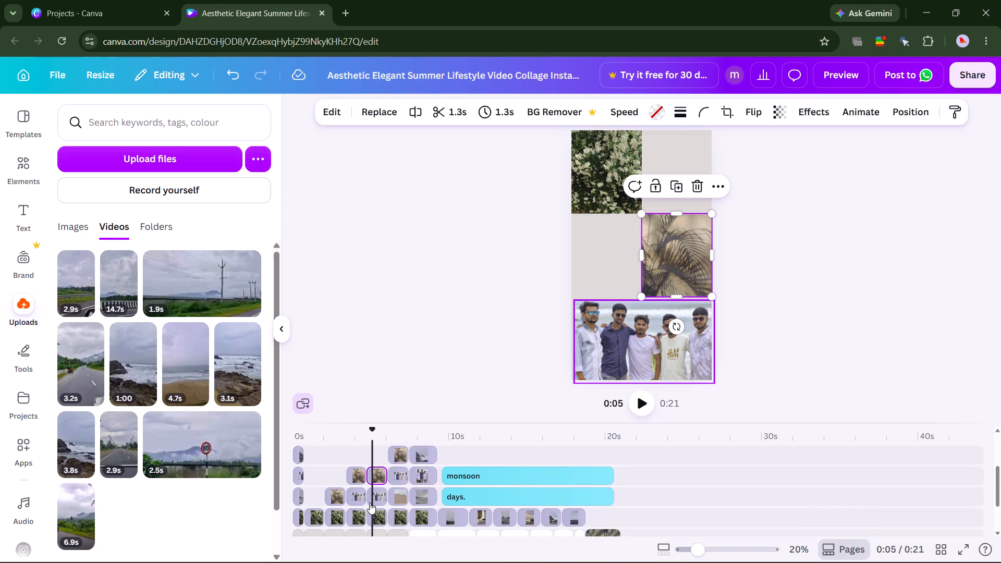
{"action": "scroll", "coordinate": [370, 503], "scroll_direction": "down", "scroll_amount": 2}
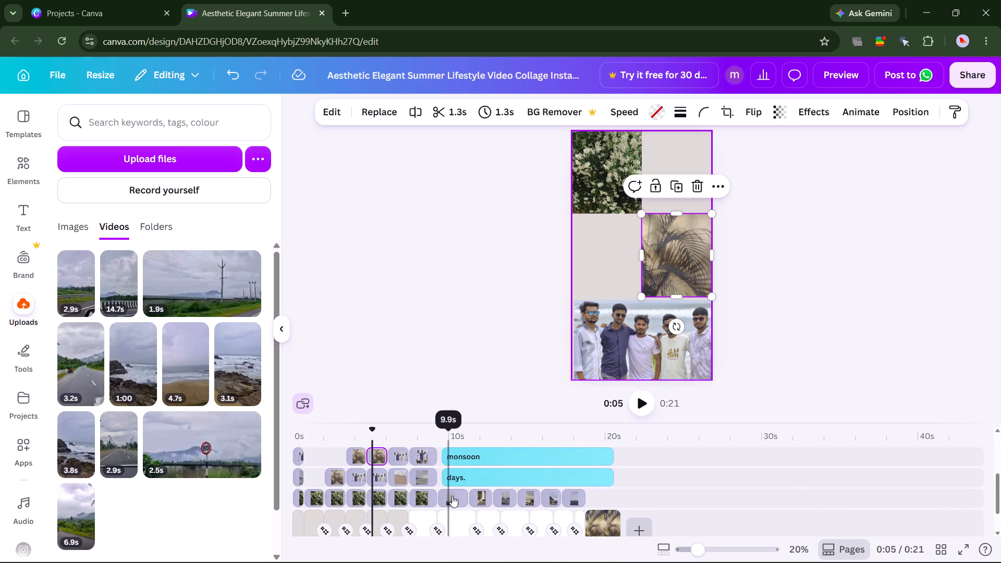
{"action": "left_click", "coordinate": [456, 493]}
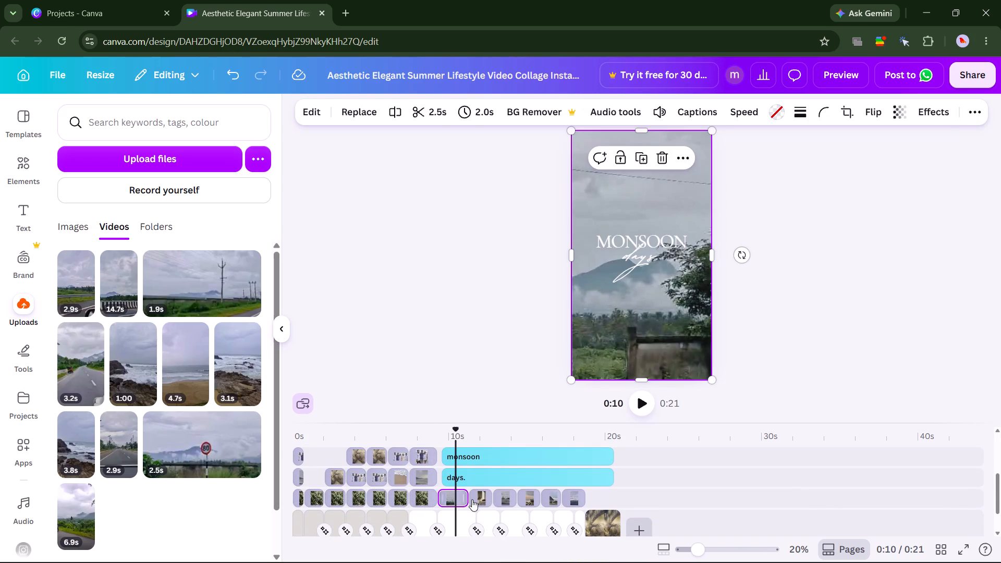
{"action": "left_click", "coordinate": [485, 504]}
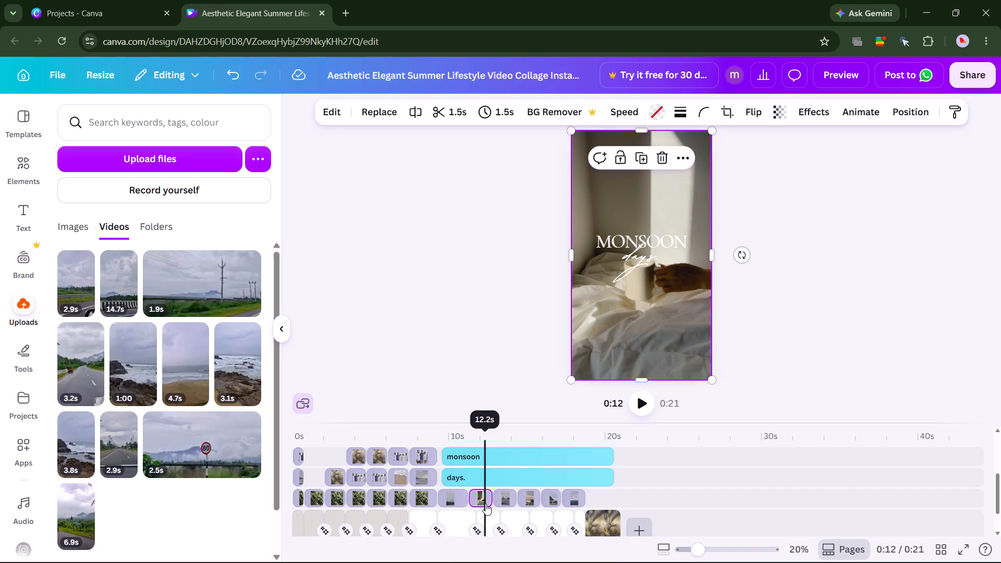
{"action": "left_click", "coordinate": [508, 502]}
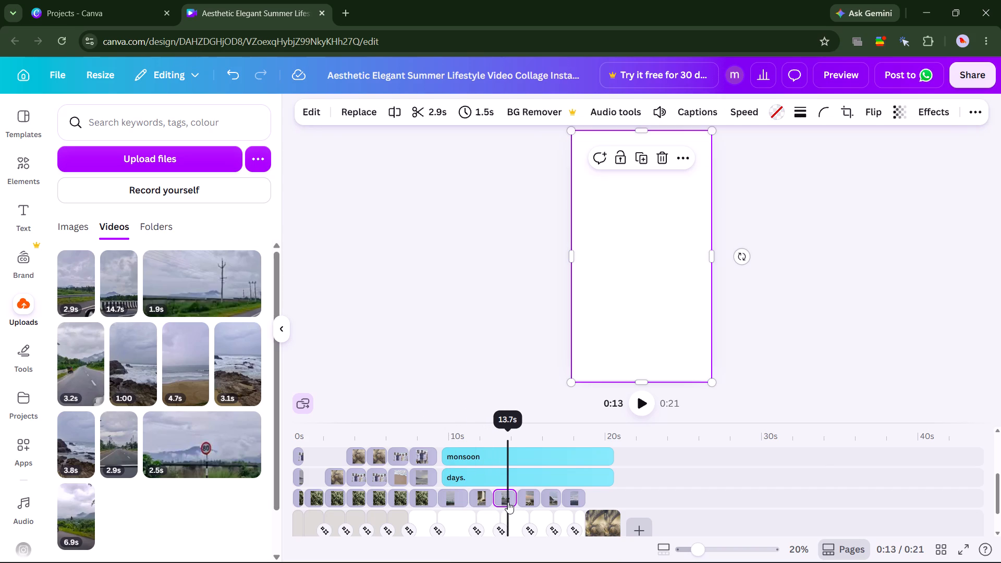
Replace the sunset coast clip at about 14 seconds with the uploaded 3.1s rocky shore video.
{"action": "left_click", "coordinate": [523, 500]}
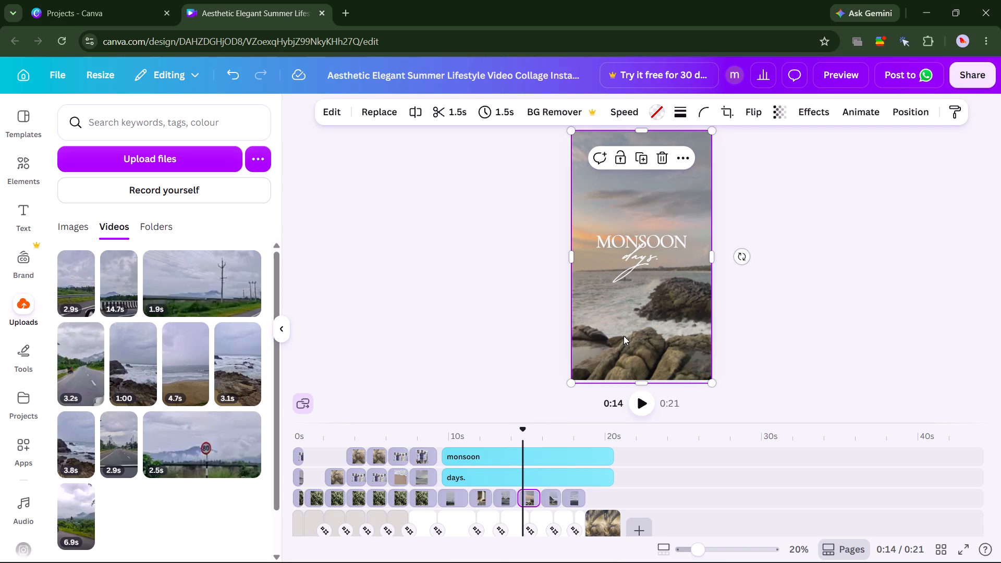
{"action": "left_click", "coordinate": [640, 406]}
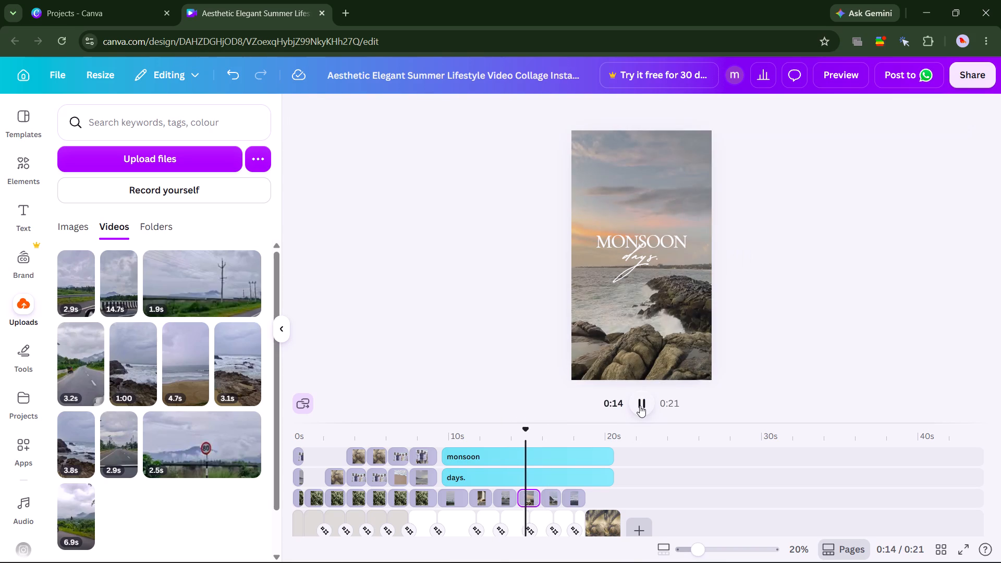
{"action": "left_click", "coordinate": [640, 406]}
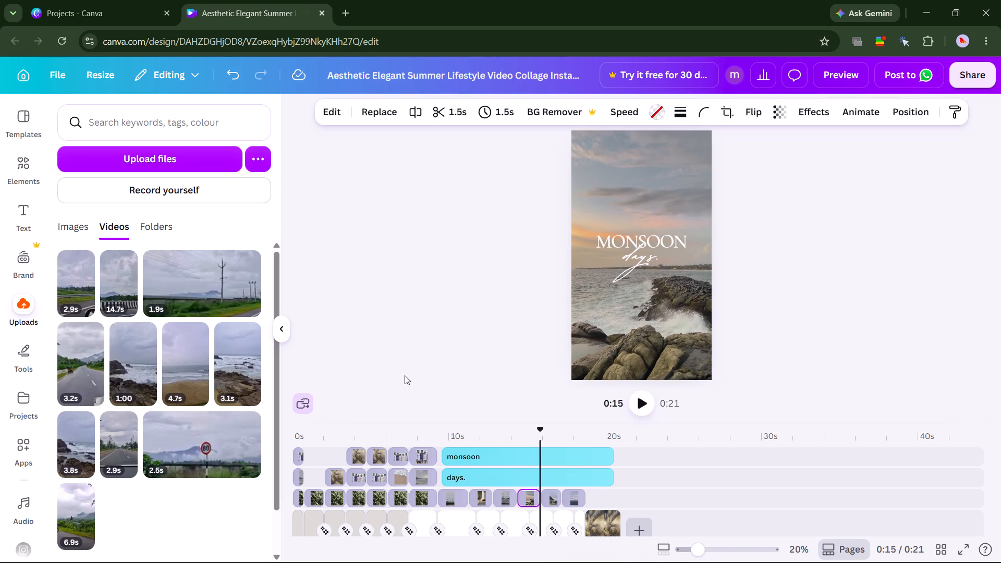
{"action": "left_click", "coordinate": [377, 108]}
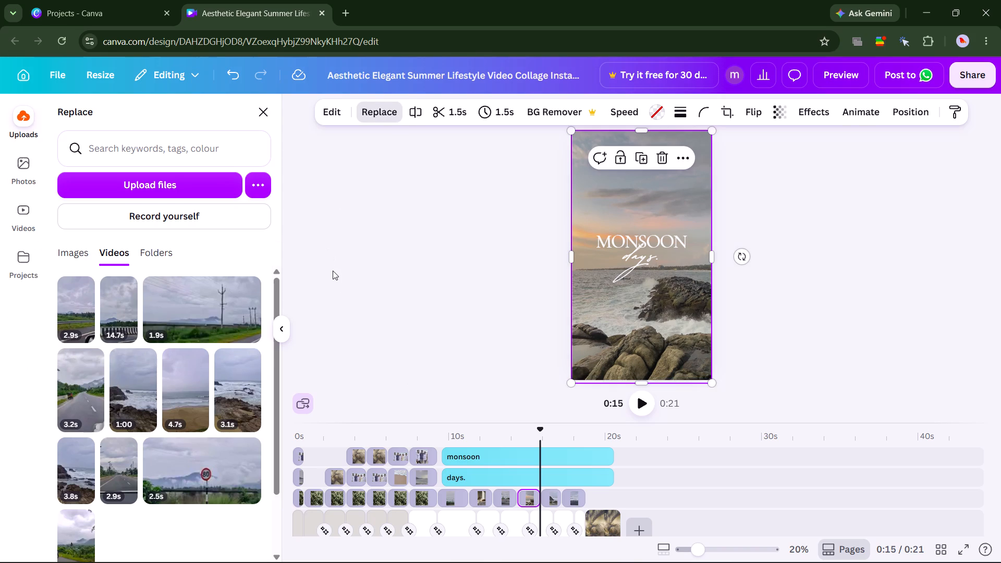
{"action": "left_click", "coordinate": [240, 407]}
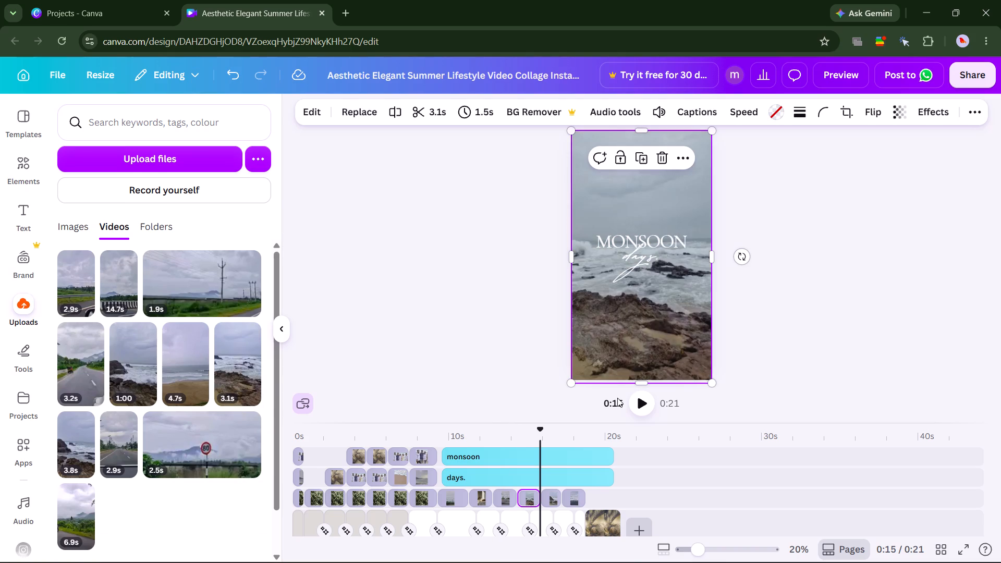
Play the section from the road clip through to the Kailasagiri clip to review the replaced footage.
{"action": "left_click", "coordinate": [643, 401]}
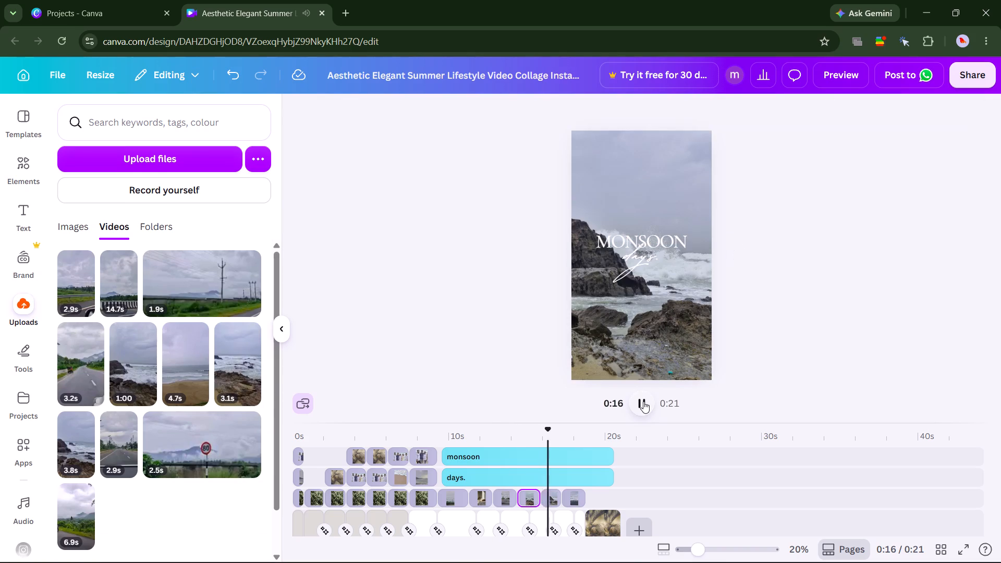
{"action": "left_click", "coordinate": [643, 401]}
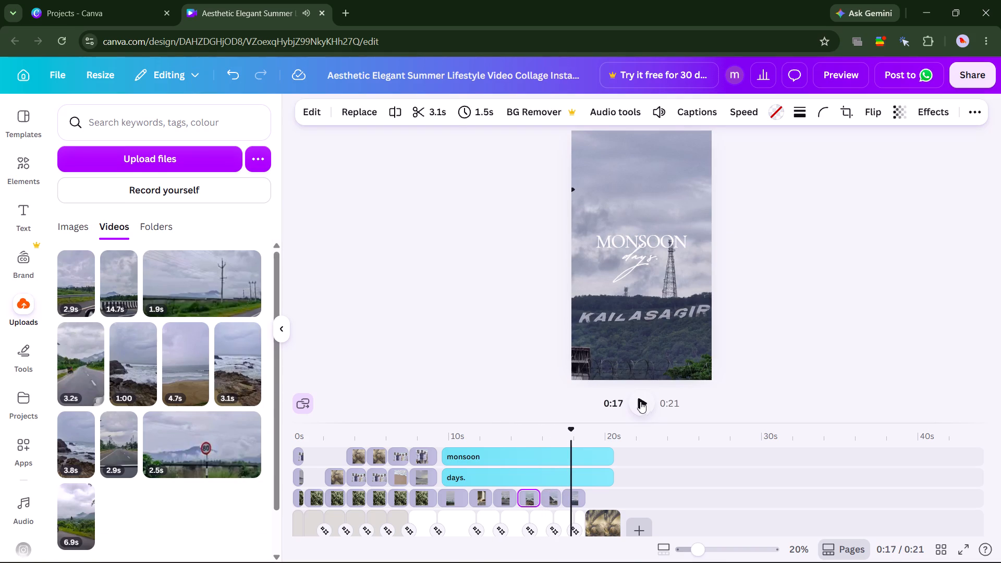
{"action": "left_click", "coordinate": [499, 495]}
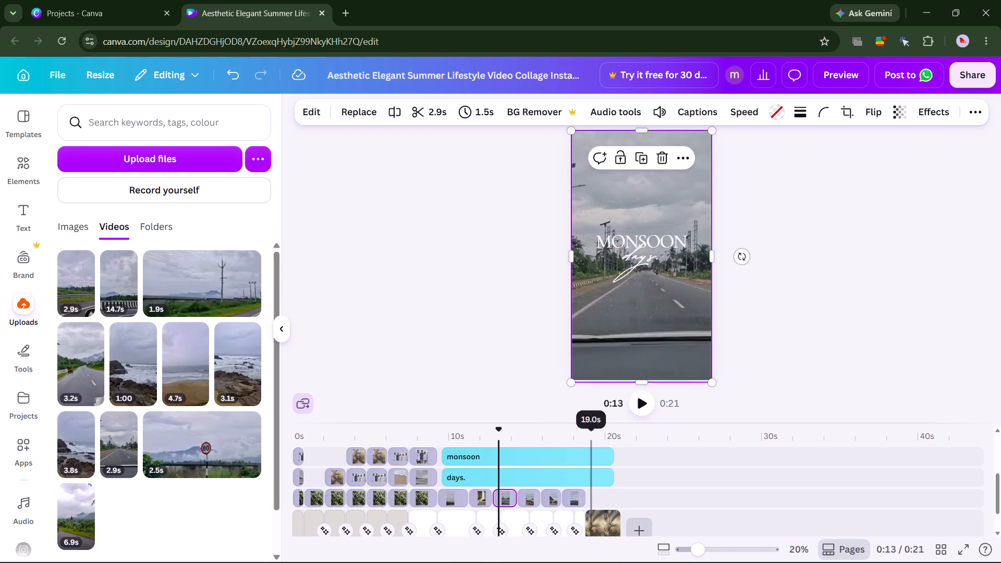
{"action": "left_click", "coordinate": [644, 398]}
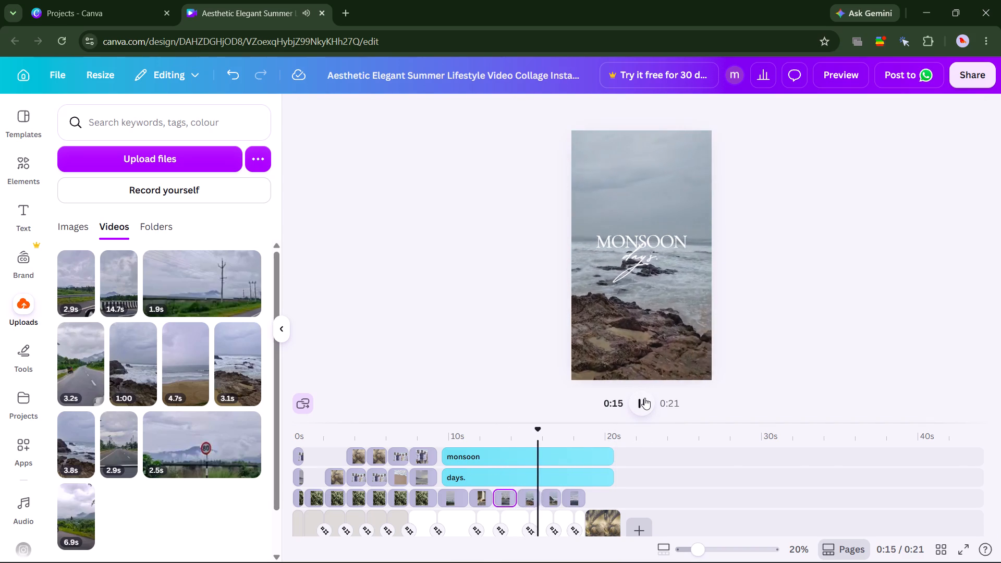
{"action": "left_click", "coordinate": [644, 398]}
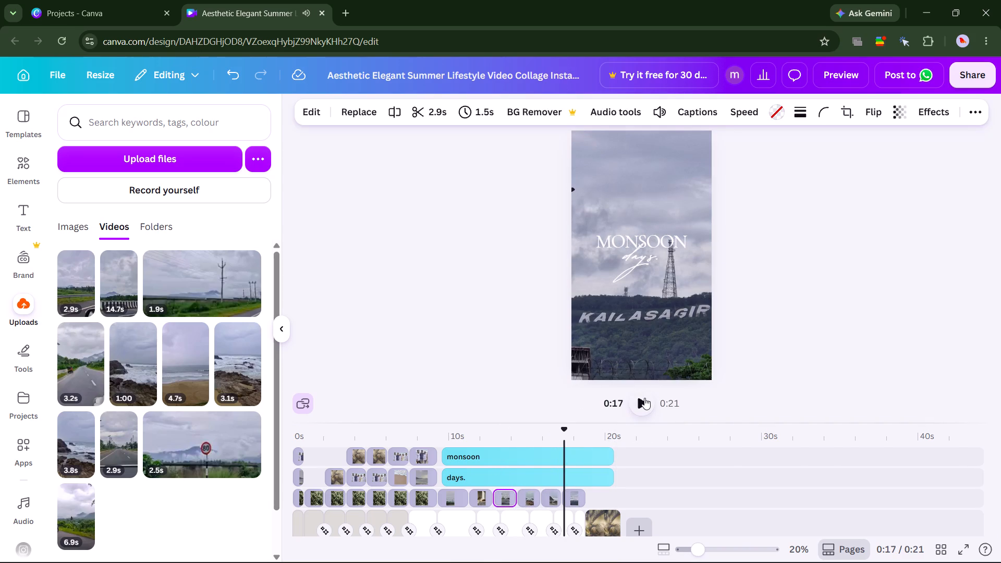
Add the uploaded 1:00 rocky beach video as a new page after the rocks-and-waves image at 16 seconds.
{"action": "left_click", "coordinate": [549, 503]}
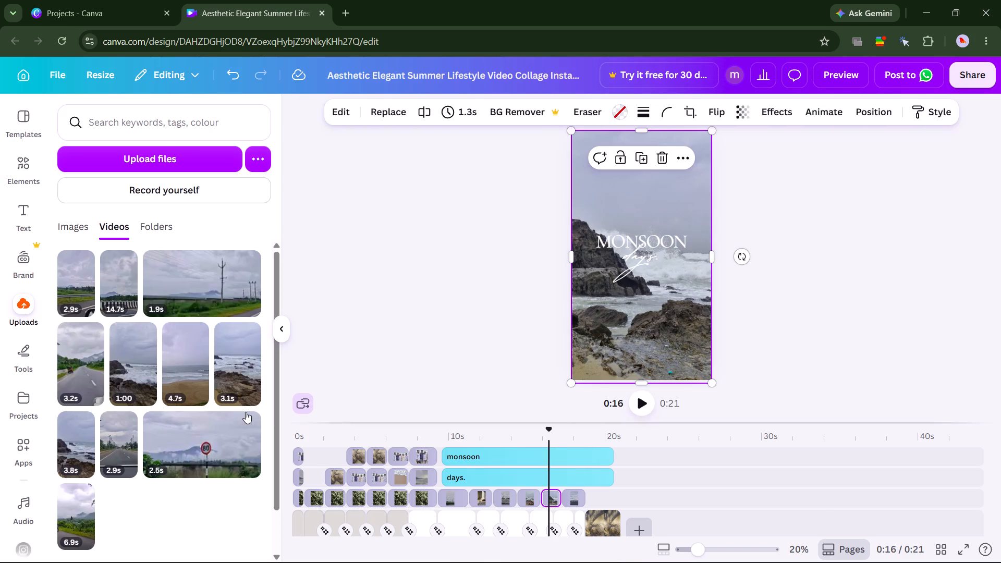
{"action": "left_click", "coordinate": [124, 372]}
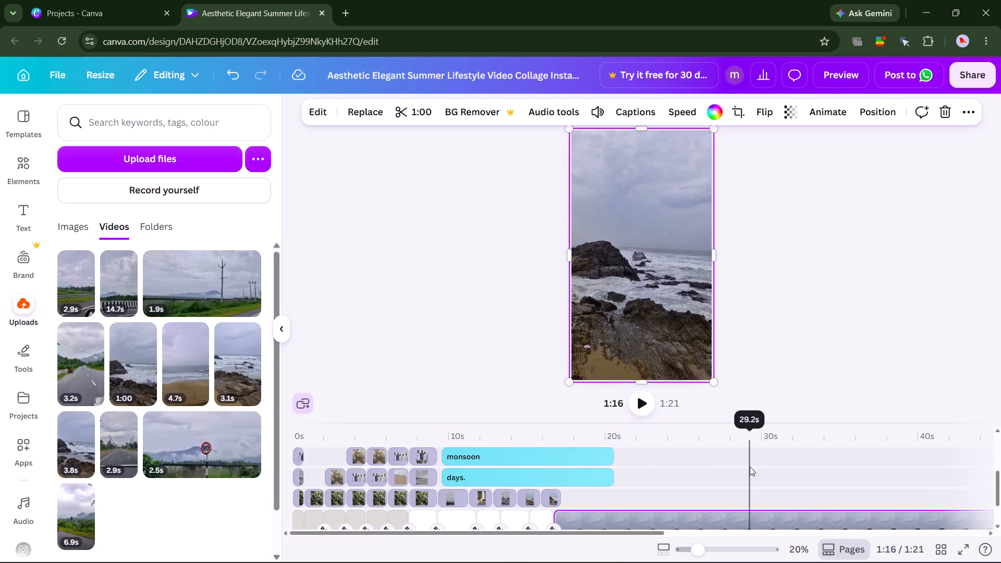
Review the end of the video, then play the newly added 1:00 rocky beach page from about 16 seconds.
{"action": "scroll", "coordinate": [750, 467], "scroll_direction": "down", "scroll_amount": 1}
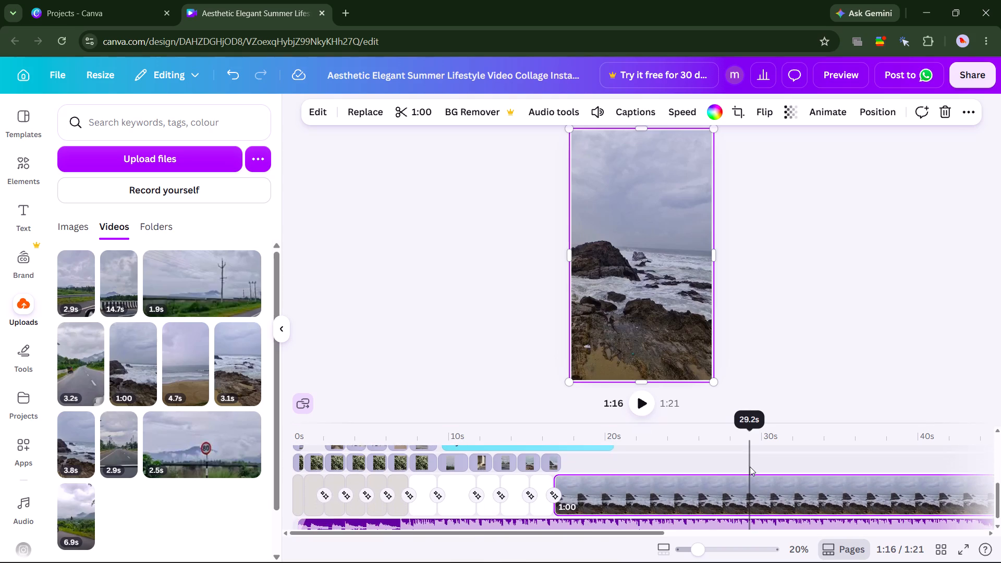
{"action": "scroll", "coordinate": [750, 467], "scroll_direction": "down", "scroll_amount": 1}
{"action": "scroll", "coordinate": [750, 467], "scroll_direction": "up", "scroll_amount": 1}
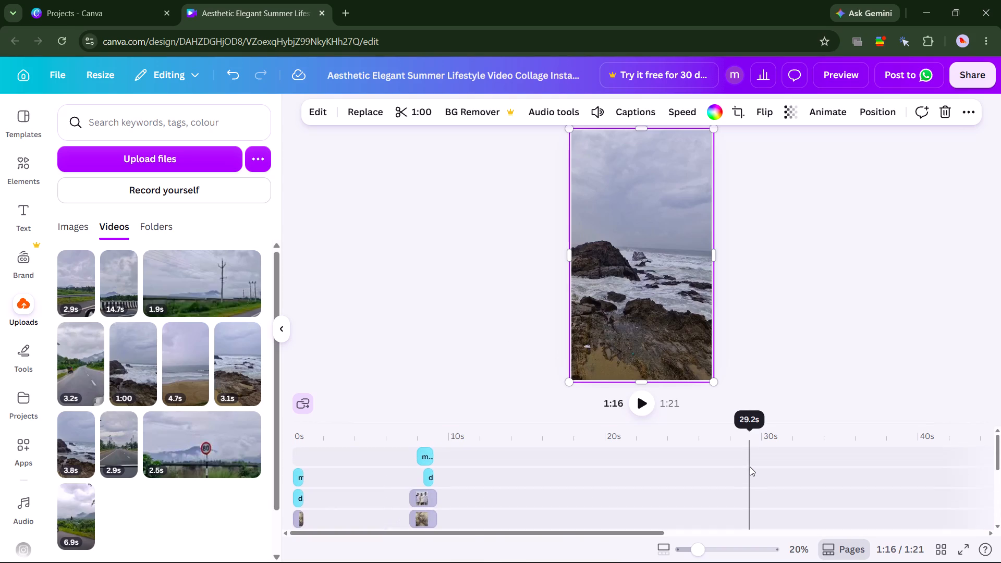
{"action": "scroll", "coordinate": [750, 467], "scroll_direction": "down", "scroll_amount": 3}
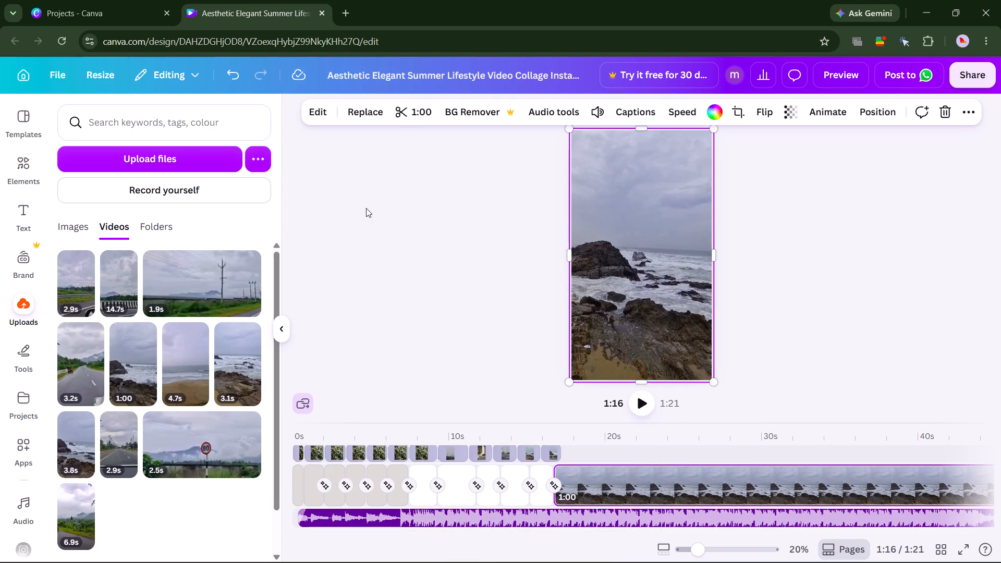
{"action": "left_click", "coordinate": [406, 112]}
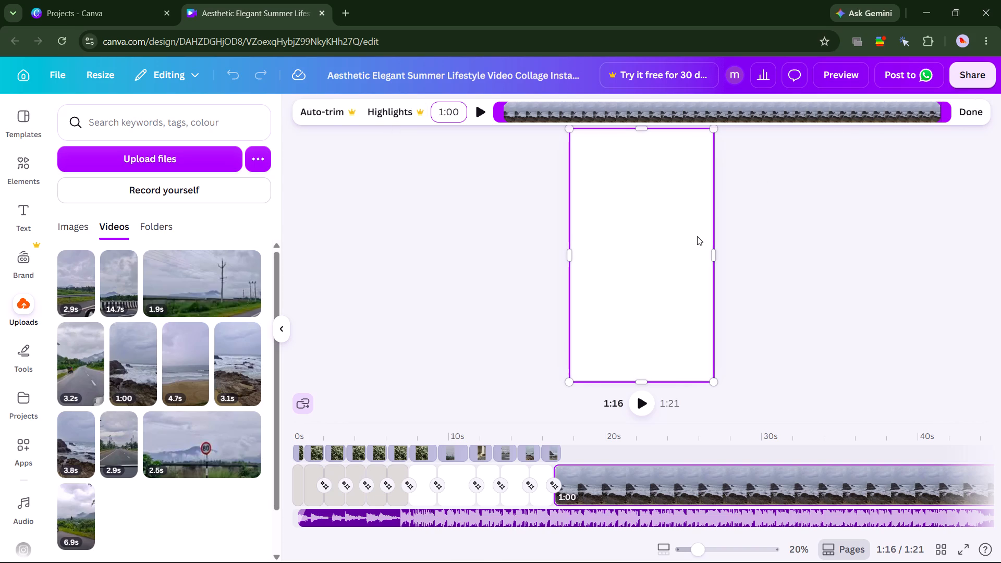
{"action": "left_click", "coordinate": [641, 405]}
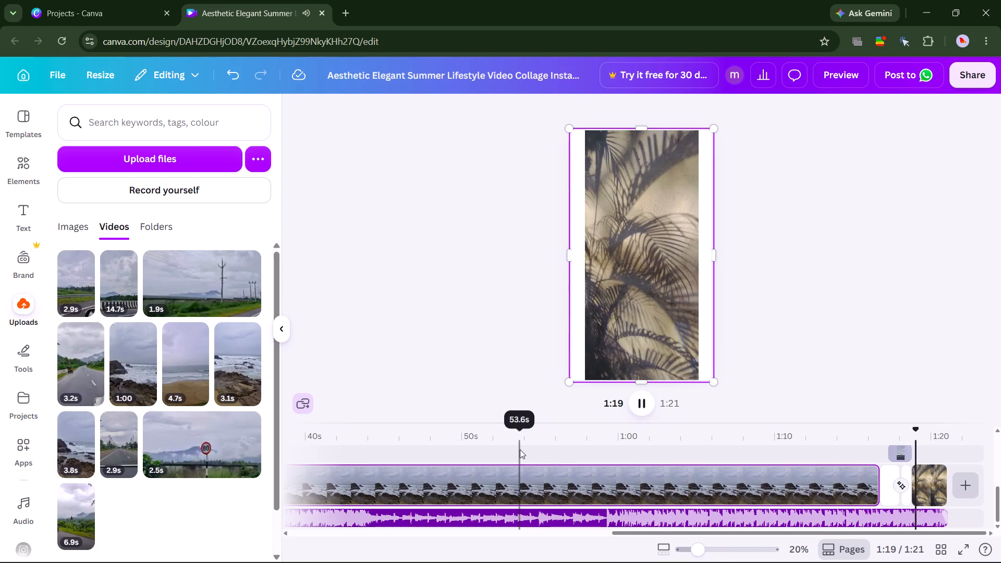
{"action": "scroll", "coordinate": [520, 449], "scroll_direction": "right", "scroll_amount": 6}
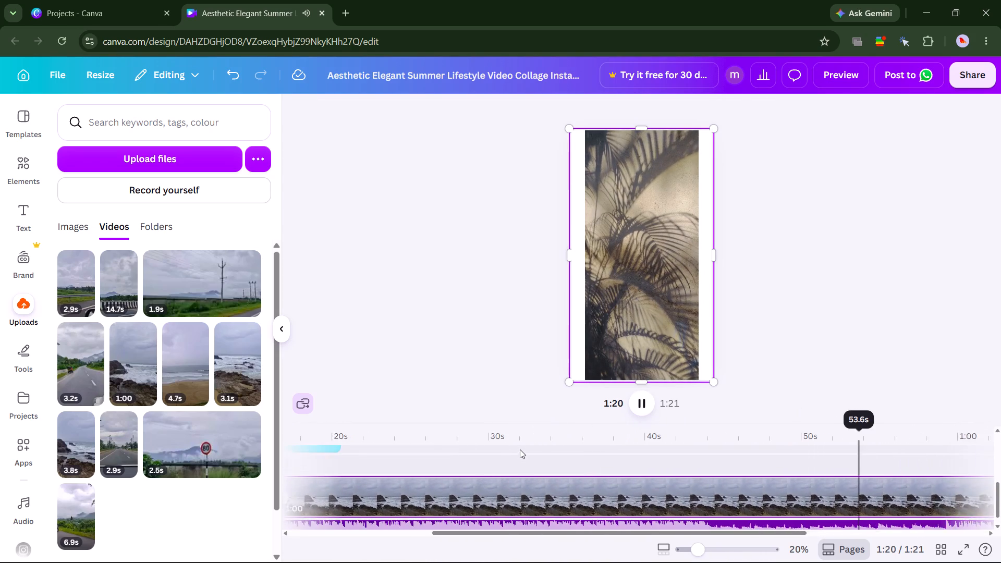
{"action": "scroll", "coordinate": [520, 449], "scroll_direction": "right", "scroll_amount": 2}
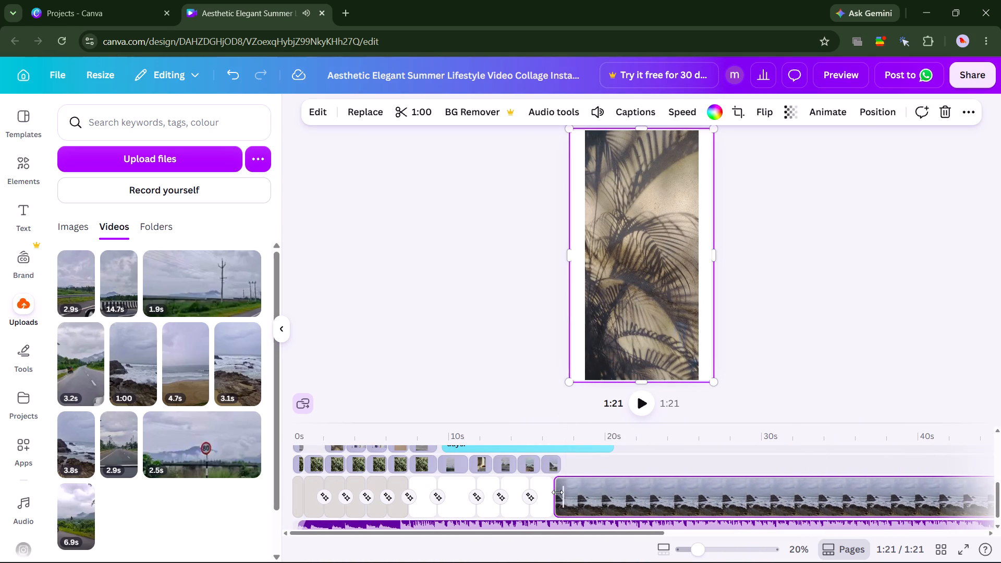
{"action": "left_click", "coordinate": [557, 492]}
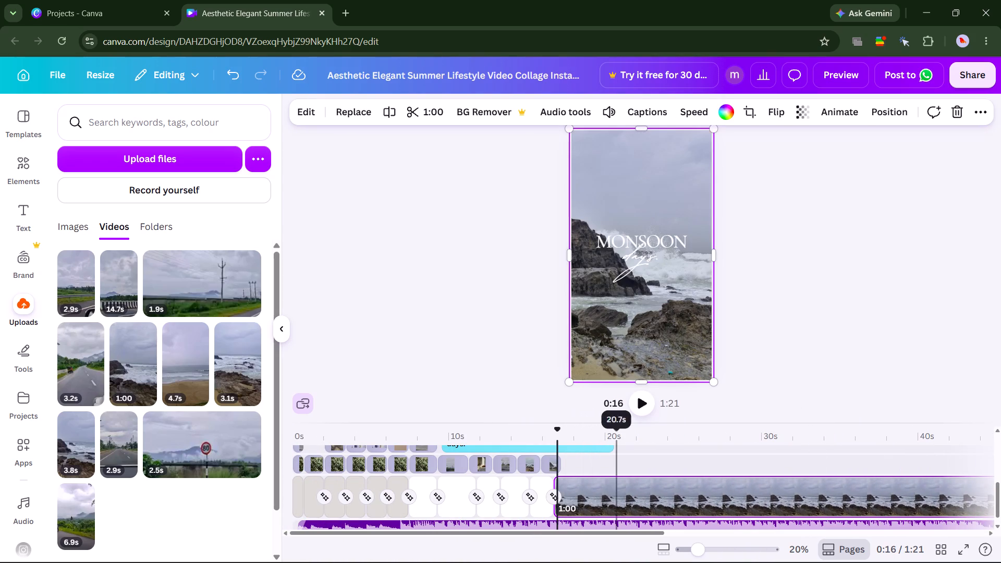
{"action": "left_click", "coordinate": [646, 405]}
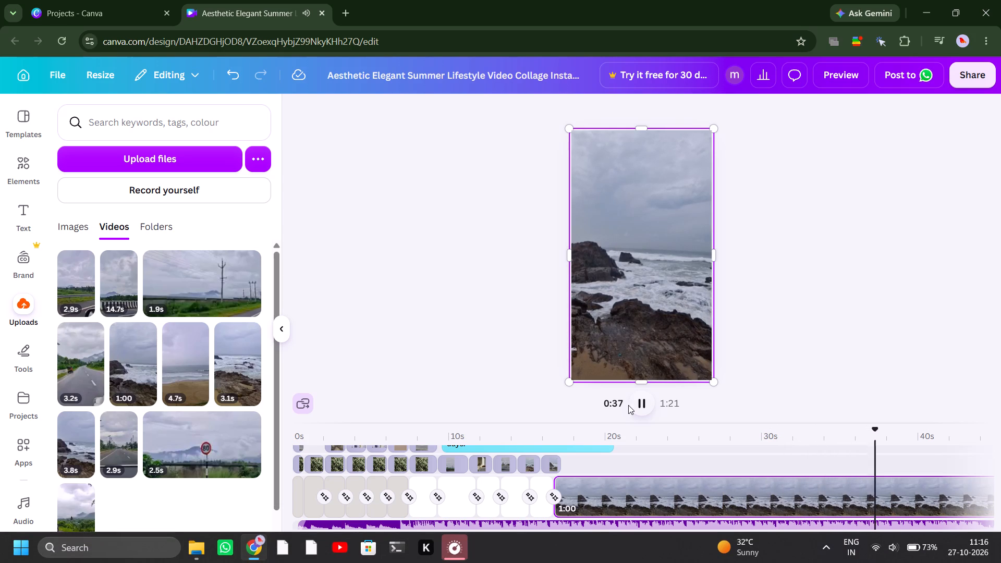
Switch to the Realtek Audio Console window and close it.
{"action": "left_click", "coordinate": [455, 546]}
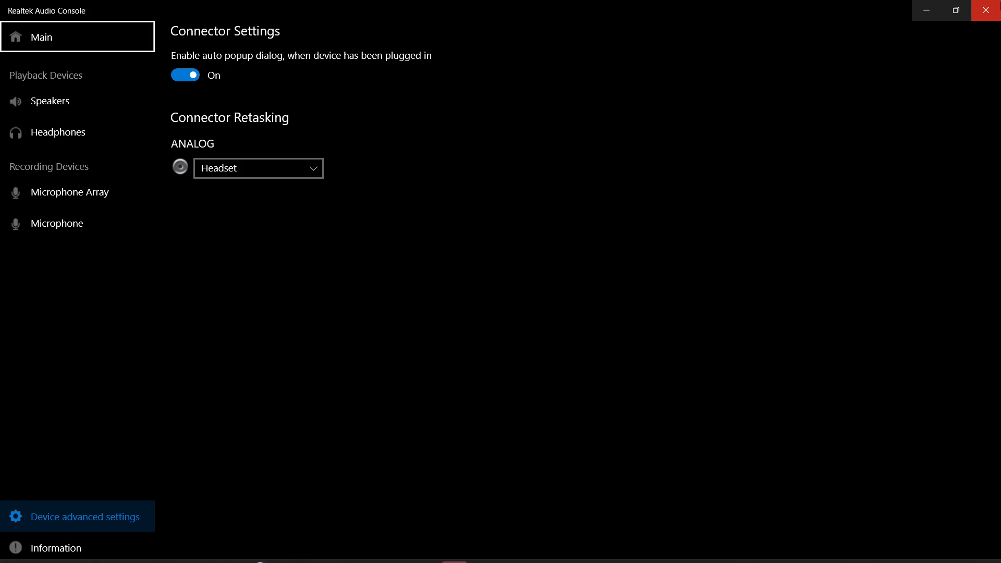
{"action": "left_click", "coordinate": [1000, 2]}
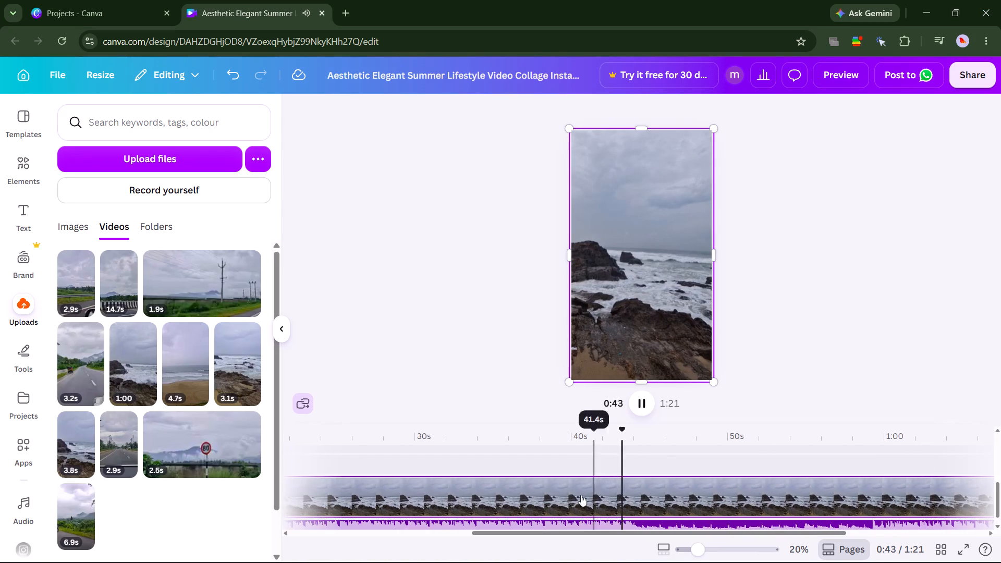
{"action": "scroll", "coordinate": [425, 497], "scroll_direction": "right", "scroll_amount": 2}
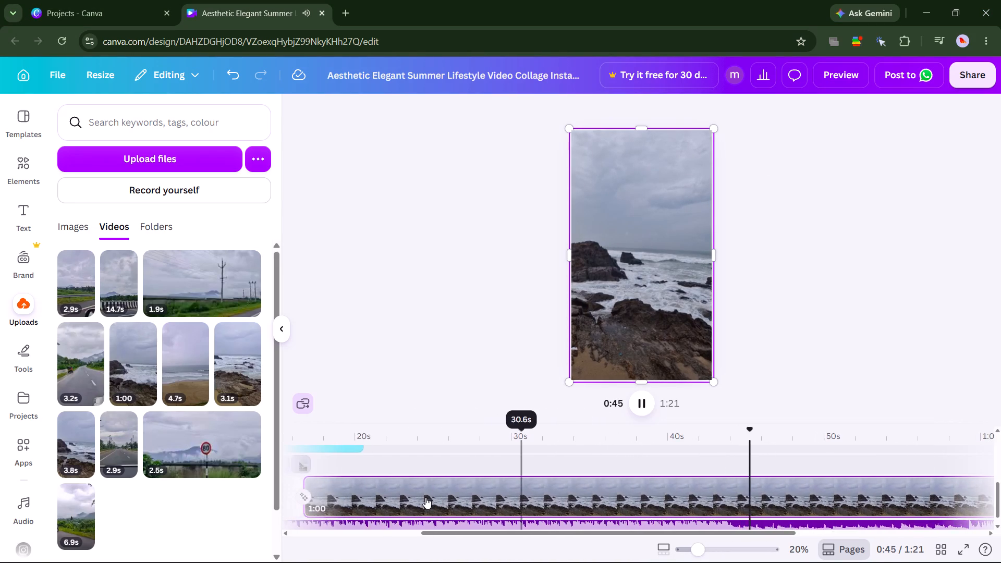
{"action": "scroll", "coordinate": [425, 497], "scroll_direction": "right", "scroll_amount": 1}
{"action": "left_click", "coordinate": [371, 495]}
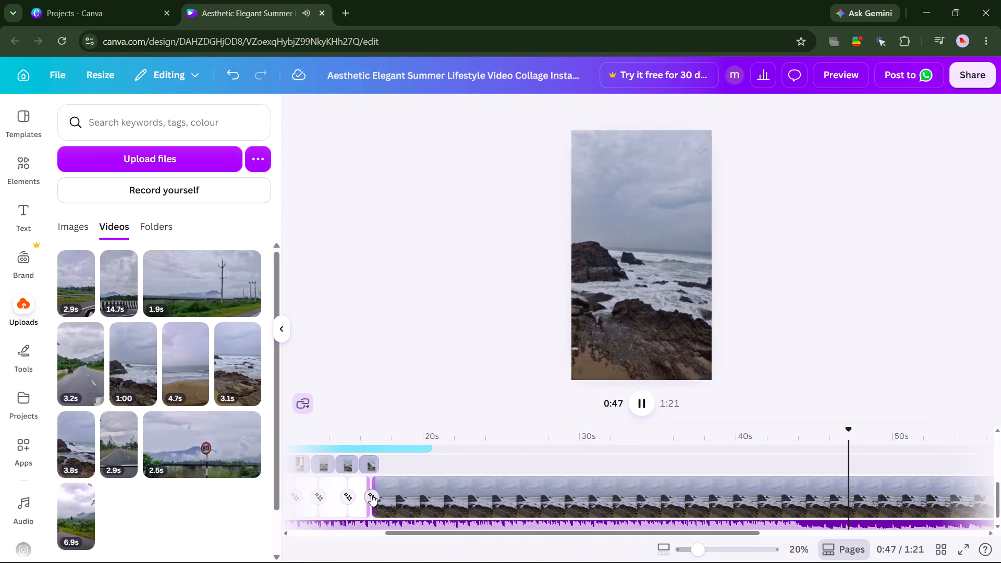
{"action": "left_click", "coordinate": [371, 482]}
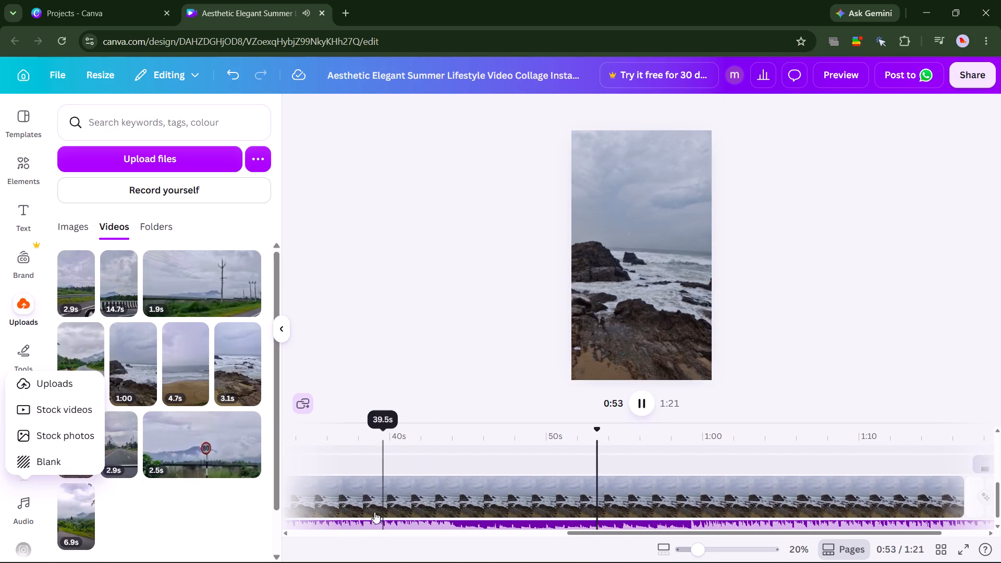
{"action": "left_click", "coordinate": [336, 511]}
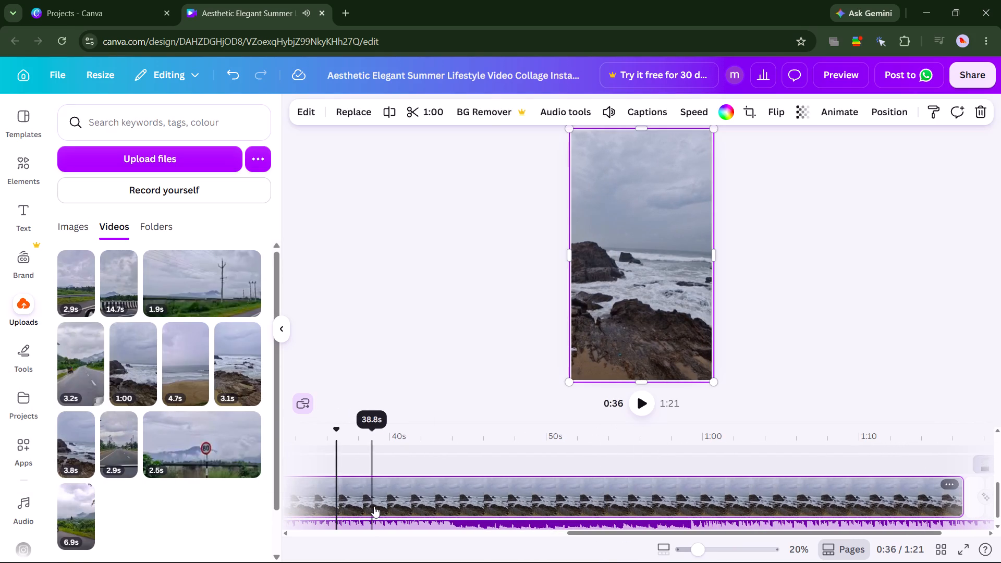
Trim the end of the 1:00 rocky beach clip so that it lasts 7.2 seconds.
{"action": "scroll", "coordinate": [374, 506], "scroll_direction": "right", "scroll_amount": 4}
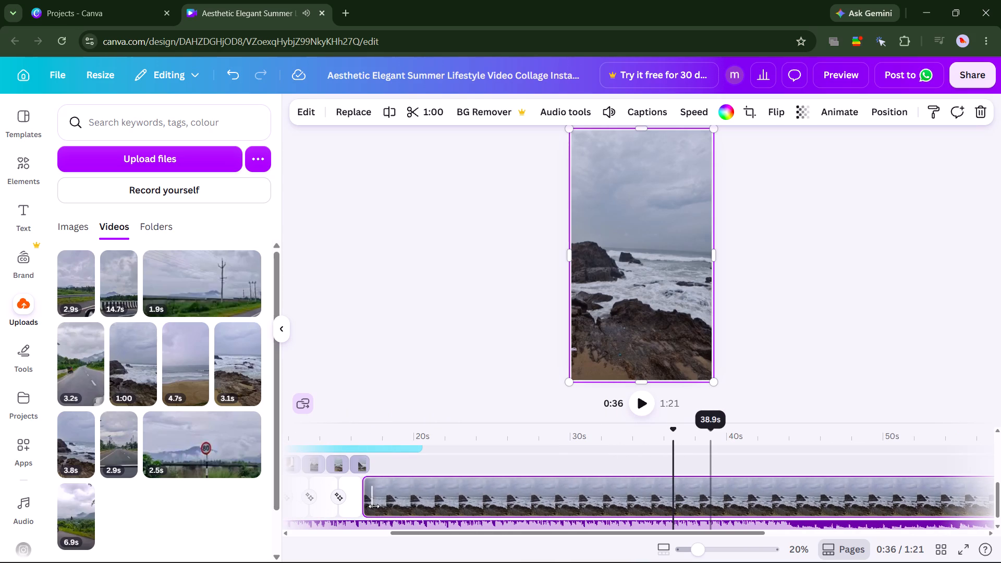
{"action": "left_click", "coordinate": [382, 508]}
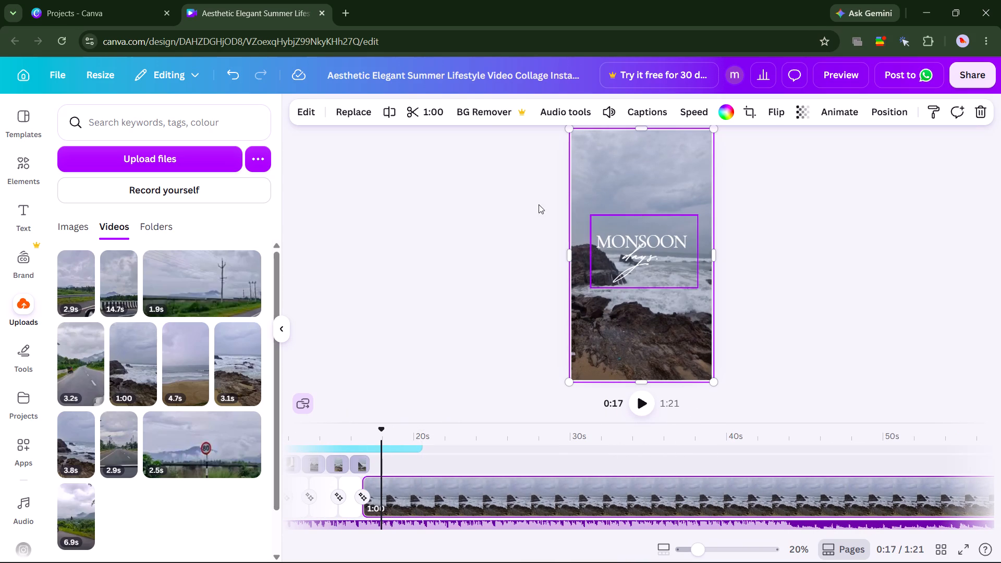
{"action": "left_click", "coordinate": [434, 114]}
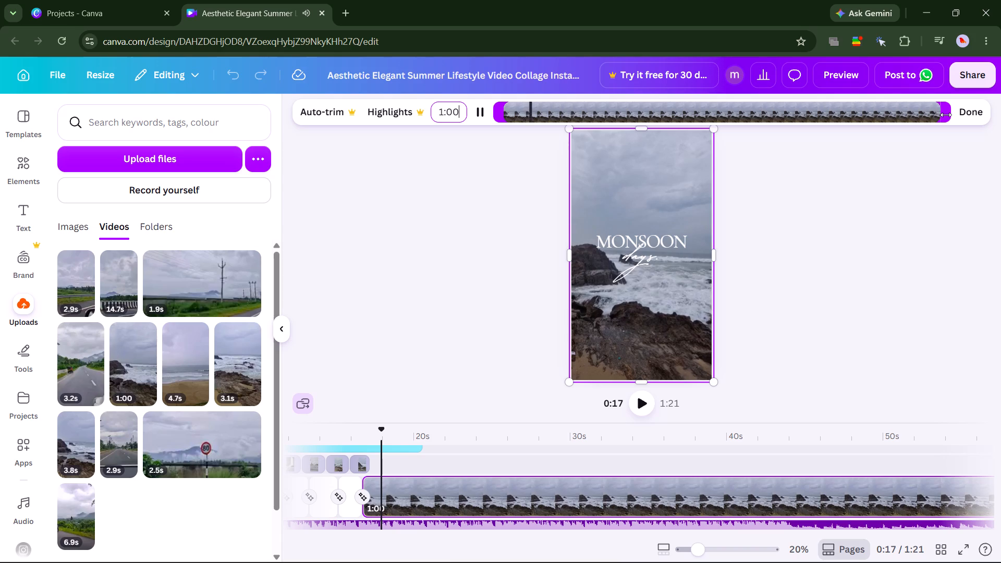
{"action": "left_click_drag", "start_coordinate": [946, 116], "coordinate": [861, 131]}
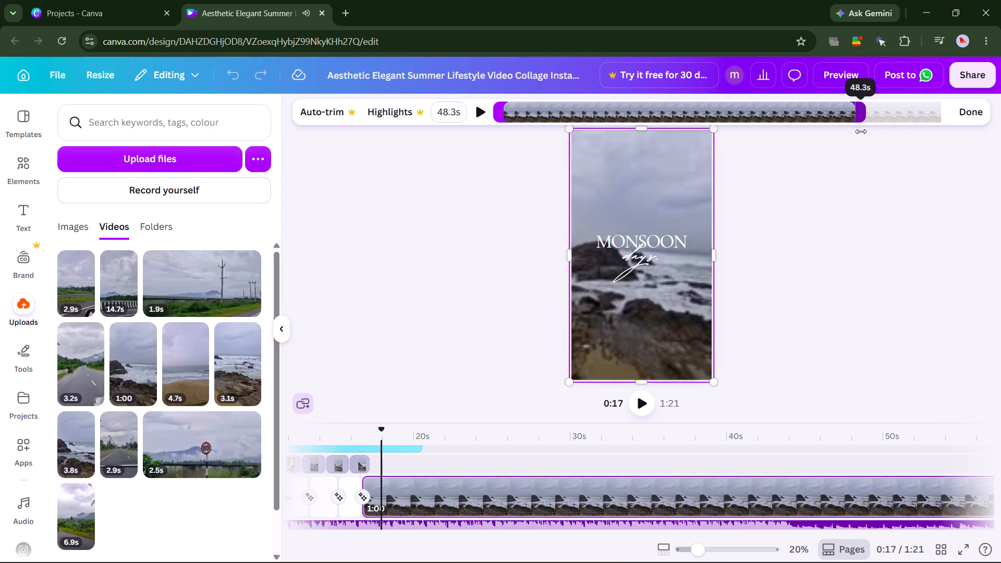
{"action": "left_click_drag", "start_coordinate": [861, 131], "coordinate": [659, 178]}
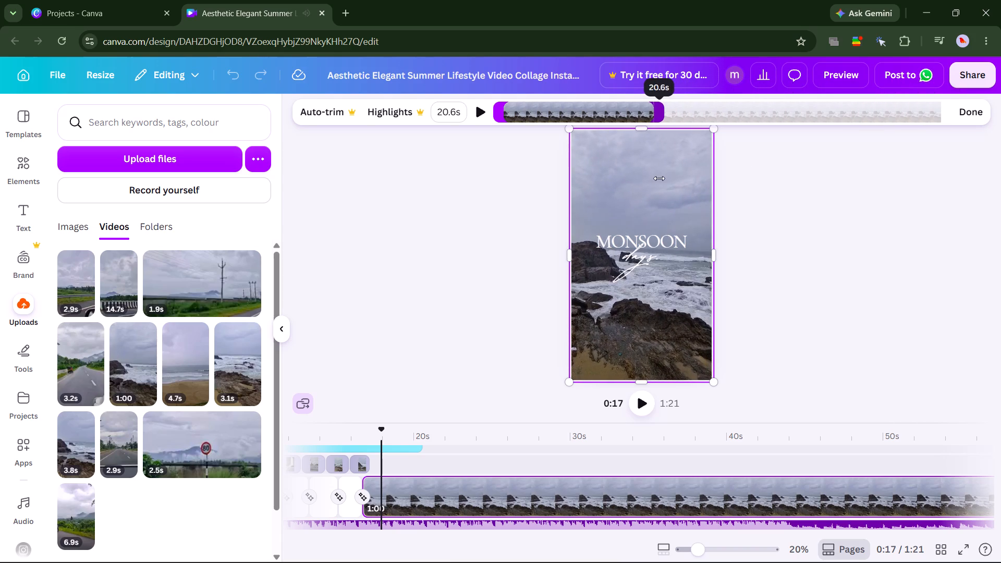
{"action": "left_click_drag", "start_coordinate": [659, 178], "coordinate": [590, 191]}
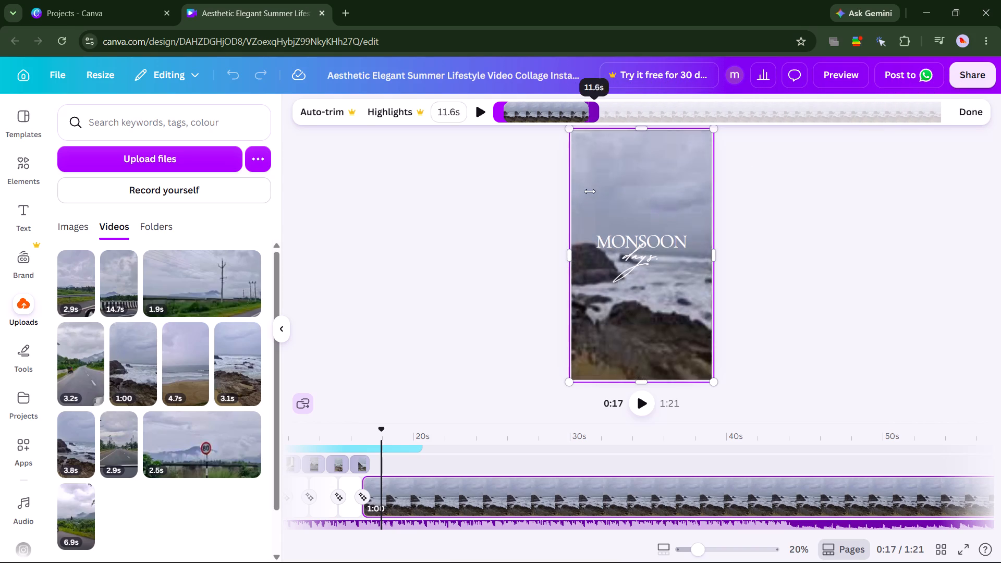
{"action": "left_click_drag", "start_coordinate": [590, 191], "coordinate": [566, 197]}
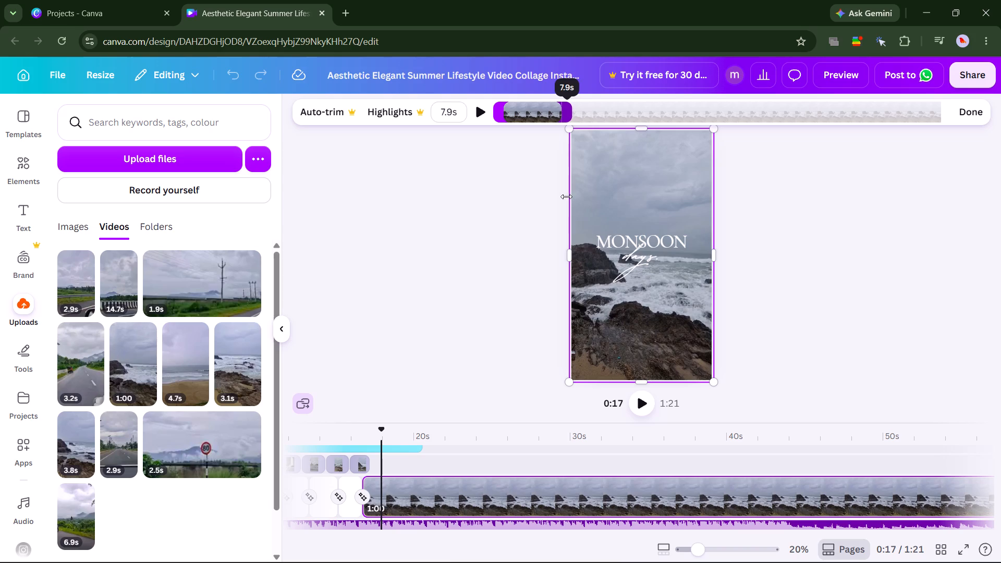
{"action": "left_click_drag", "start_coordinate": [566, 197], "coordinate": [561, 199]}
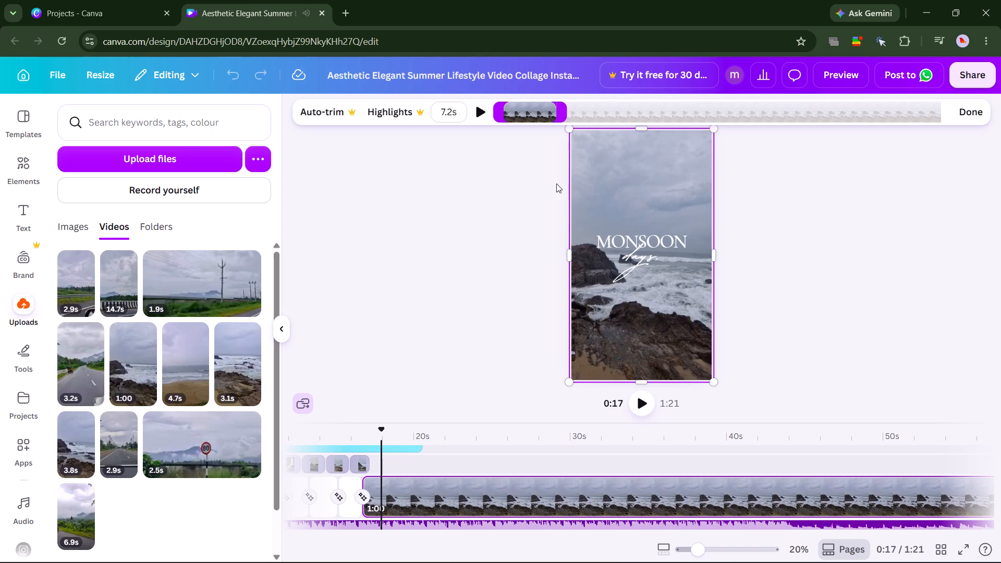
{"action": "left_click", "coordinate": [368, 513]}
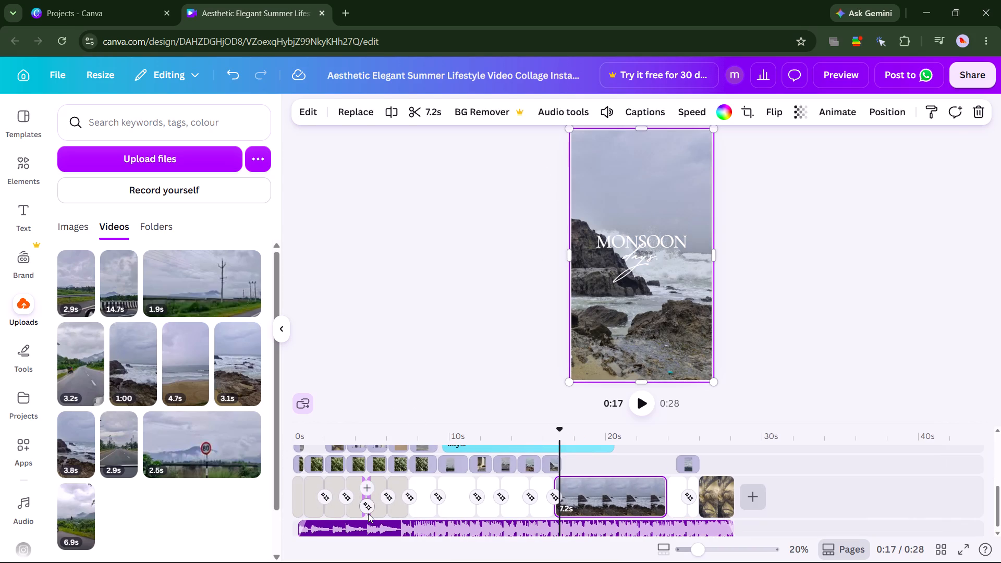
Play the video from the start of the trimmed beach clip at 16 seconds through to the palm-shadow page.
{"action": "left_click", "coordinate": [553, 510]}
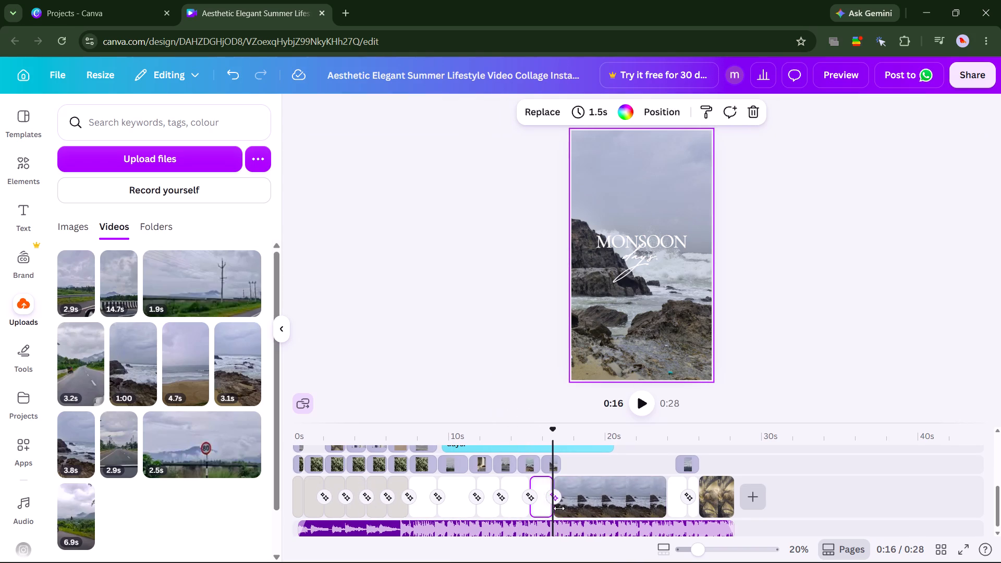
{"action": "left_click", "coordinate": [557, 509]}
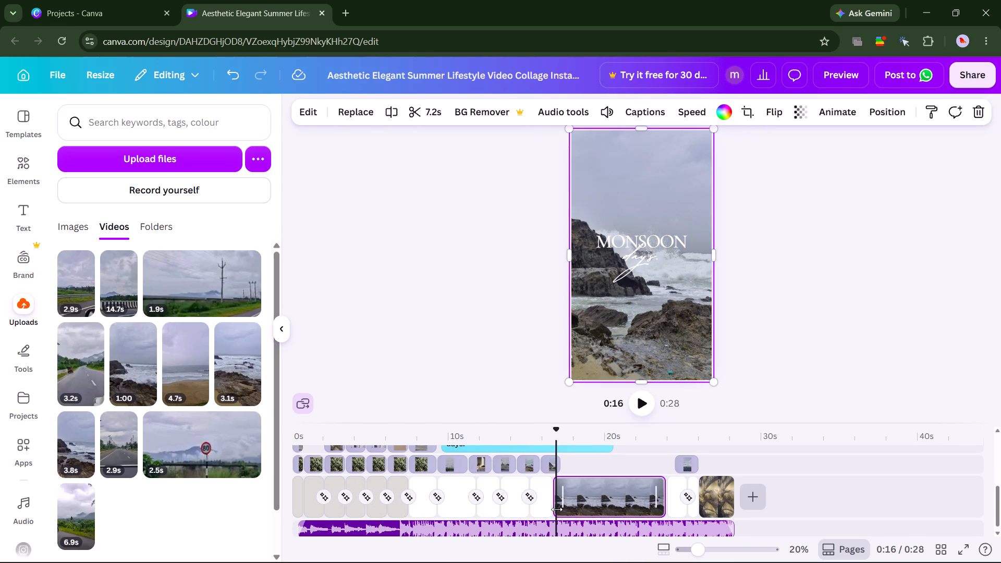
{"action": "left_click", "coordinate": [641, 403]}
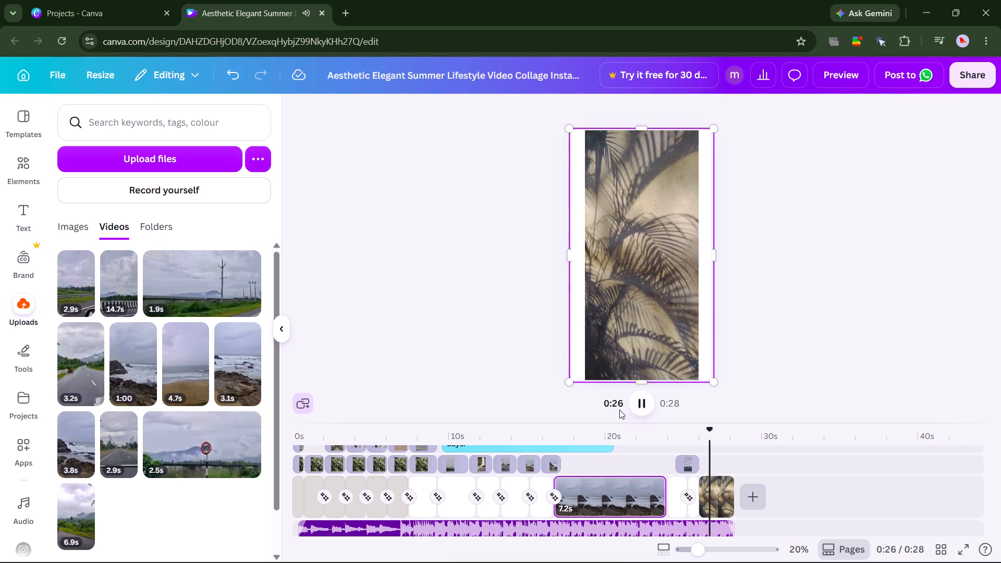
Move the Kailasagiri image slightly earlier on its timeline track so that it starts right at the end of the 7.2s beach clip.
{"action": "left_click", "coordinate": [687, 463]}
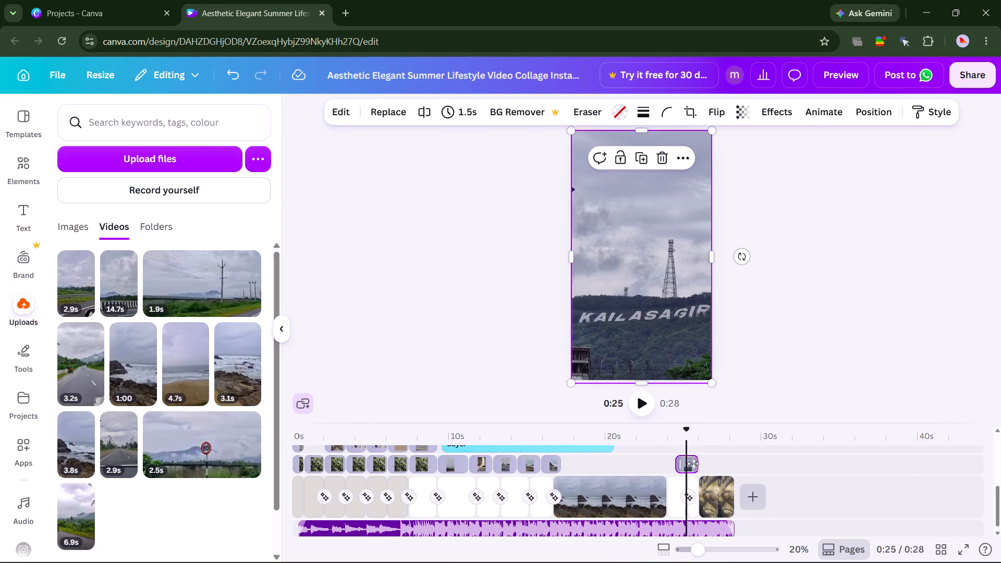
{"action": "right_click_drag", "start_coordinate": [691, 461], "coordinate": [691, 461]}
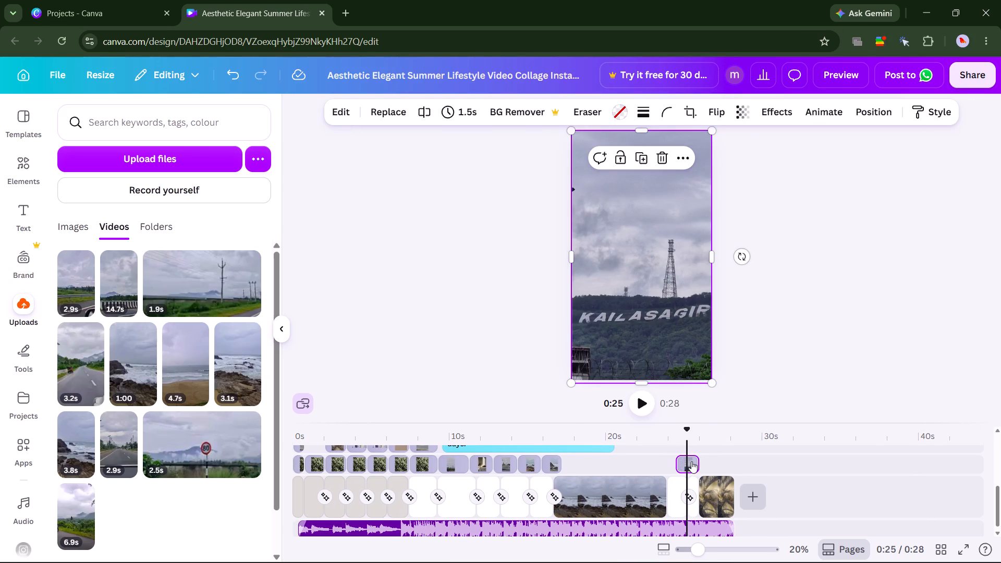
{"action": "right_click_drag", "start_coordinate": [691, 461], "coordinate": [684, 462]}
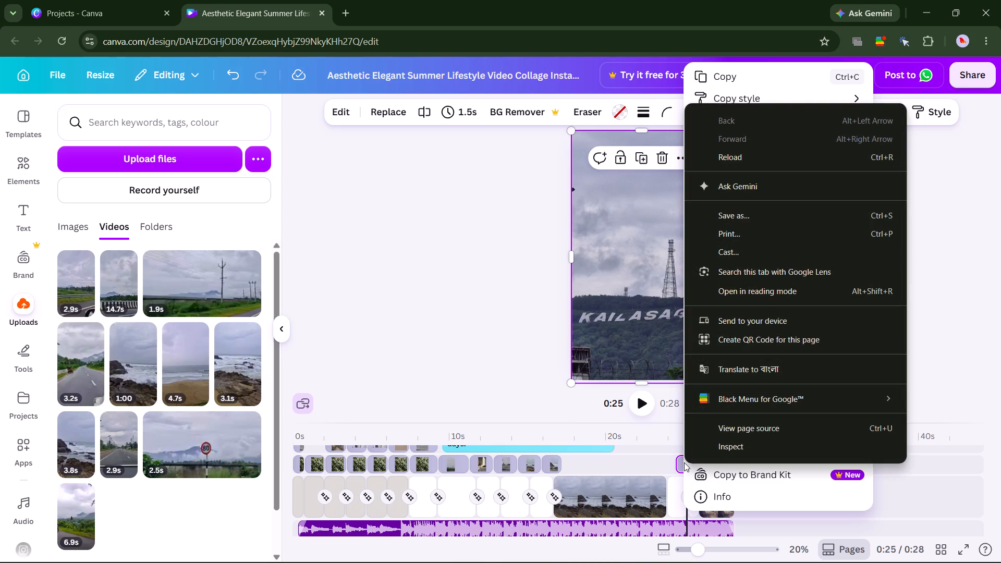
{"action": "left_click", "coordinate": [972, 396]}
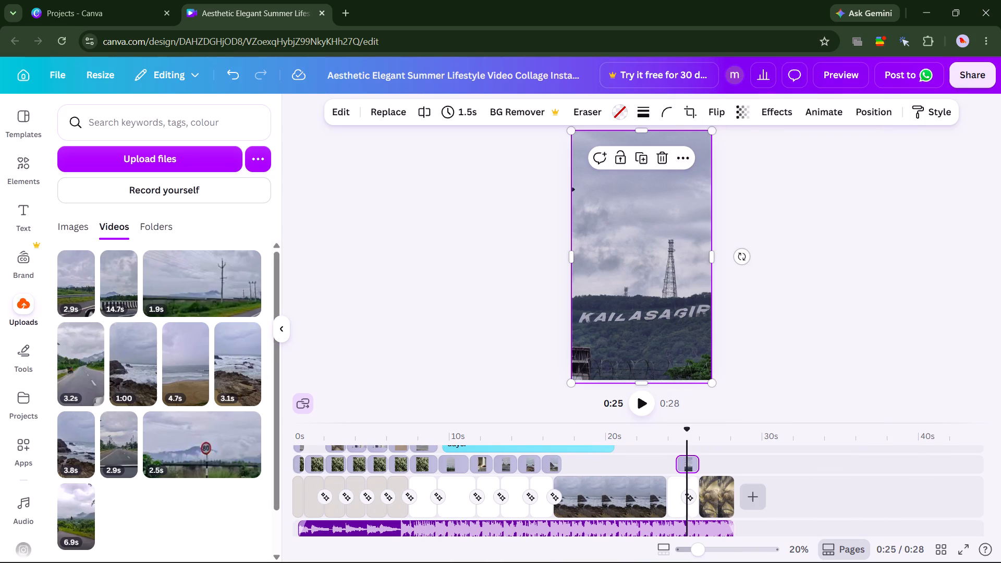
{"action": "left_click_drag", "start_coordinate": [687, 464], "coordinate": [675, 468]}
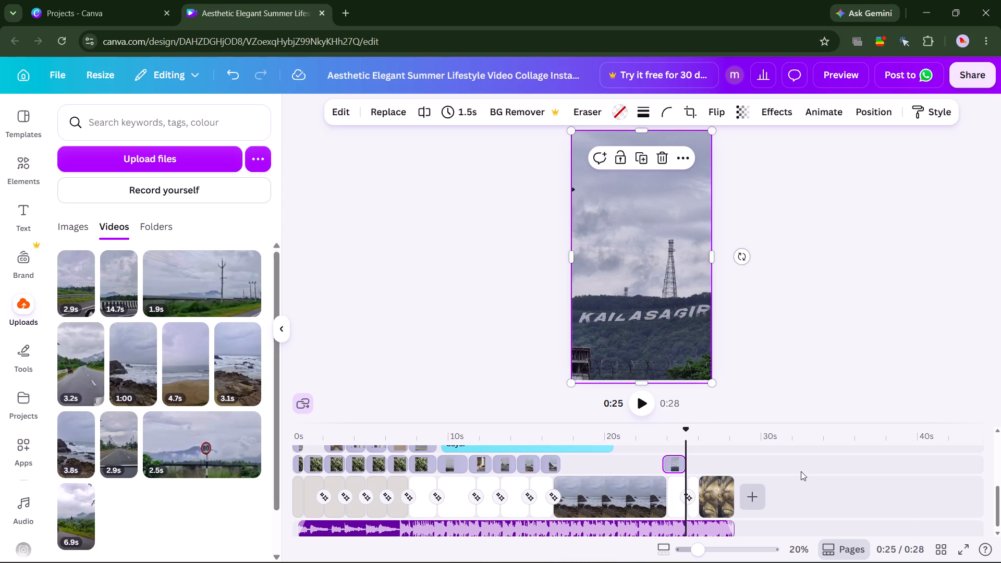
Play the video from about 15 seconds to review the transition into the trimmed beach clip.
{"action": "left_click", "coordinate": [538, 501]}
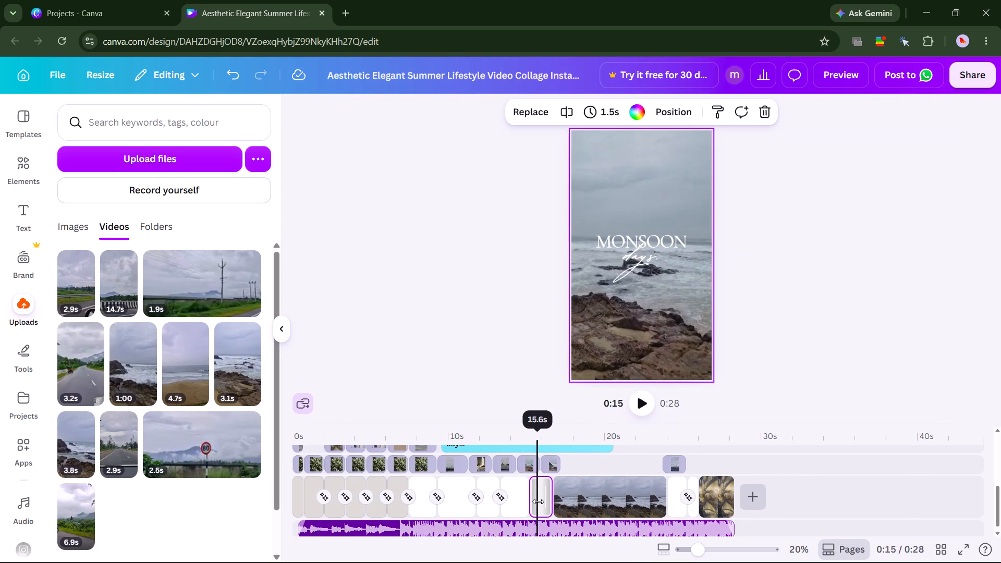
{"action": "left_click", "coordinate": [642, 400]}
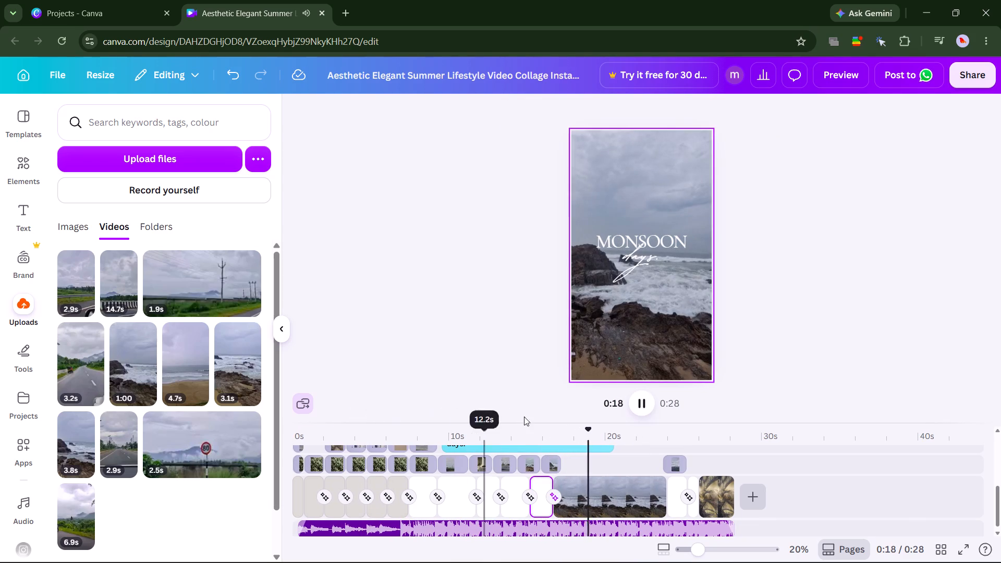
{"action": "scroll", "coordinate": [306, 482], "scroll_direction": "right", "scroll_amount": 1}
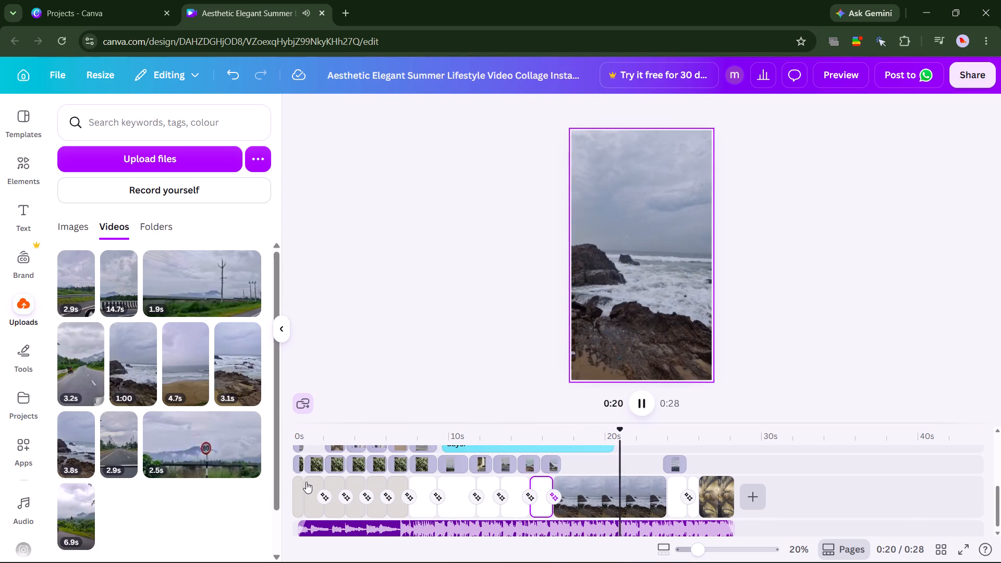
Play the whole video from the beginning through to the palm-shadow page at the end.
{"action": "scroll", "coordinate": [306, 482], "scroll_direction": "right", "scroll_amount": 1}
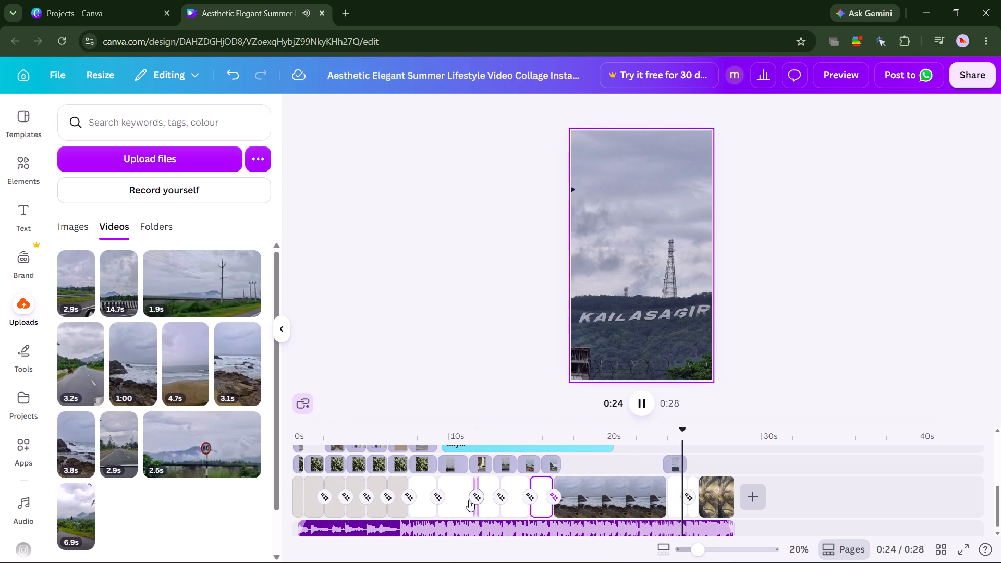
{"action": "left_click", "coordinate": [297, 504]}
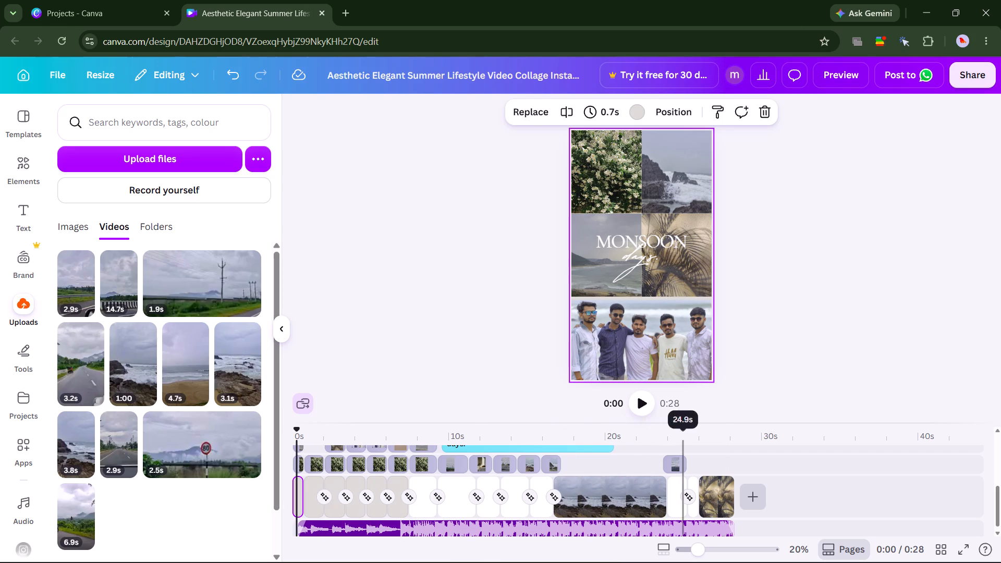
{"action": "left_click", "coordinate": [640, 398]}
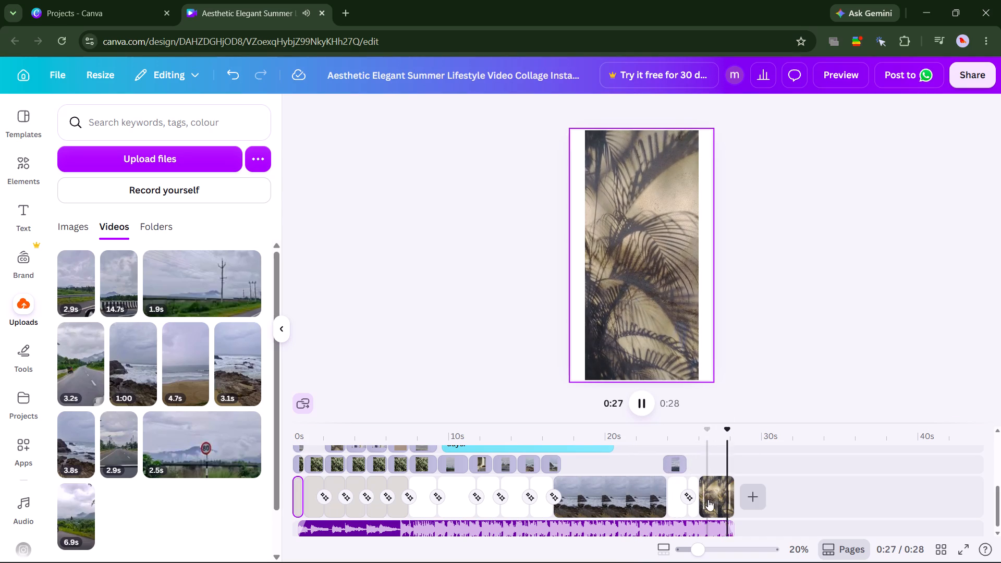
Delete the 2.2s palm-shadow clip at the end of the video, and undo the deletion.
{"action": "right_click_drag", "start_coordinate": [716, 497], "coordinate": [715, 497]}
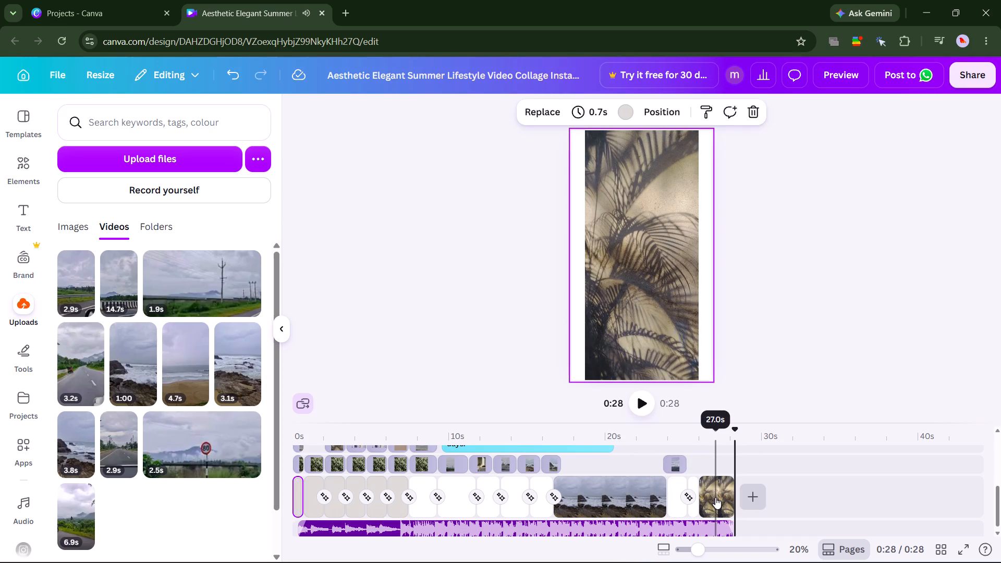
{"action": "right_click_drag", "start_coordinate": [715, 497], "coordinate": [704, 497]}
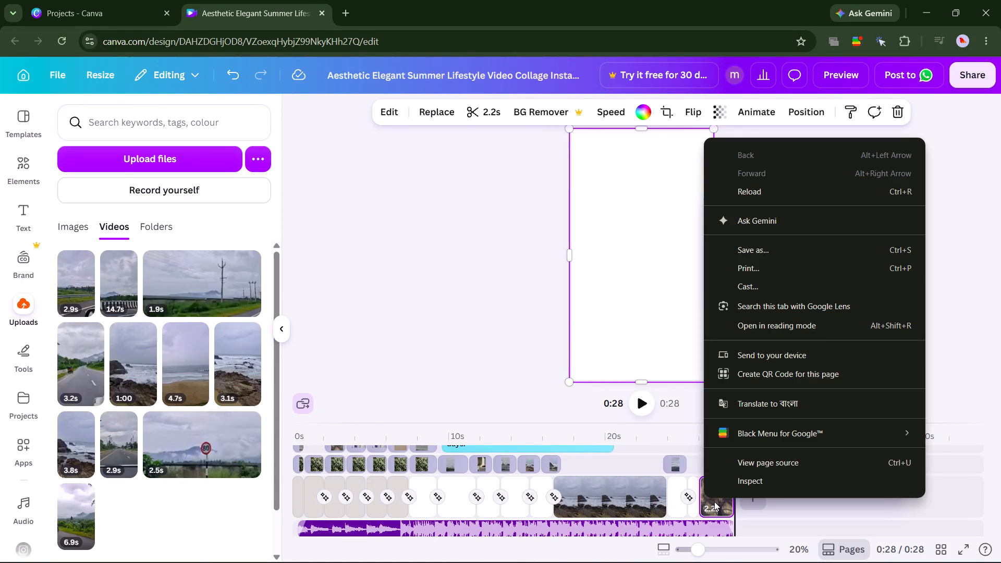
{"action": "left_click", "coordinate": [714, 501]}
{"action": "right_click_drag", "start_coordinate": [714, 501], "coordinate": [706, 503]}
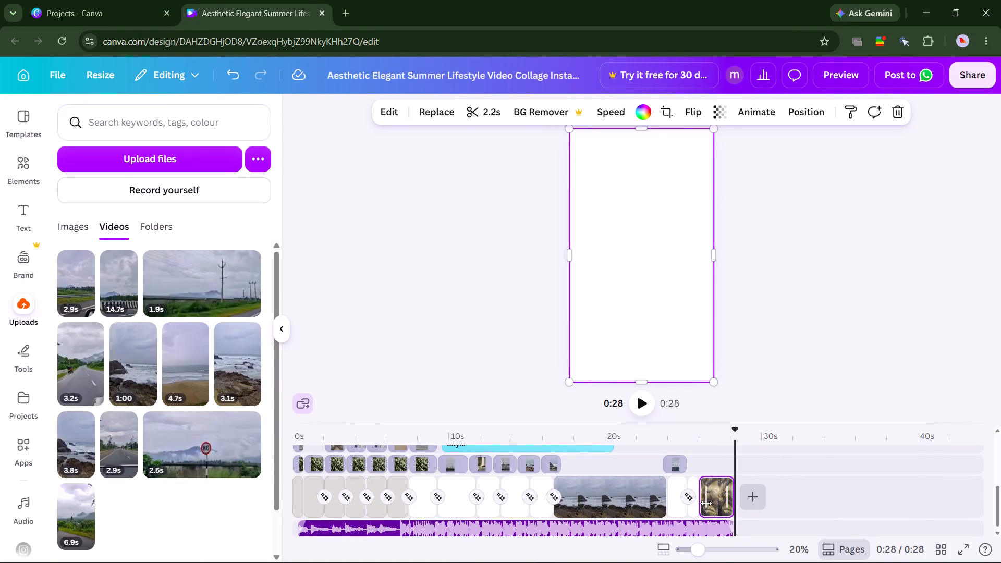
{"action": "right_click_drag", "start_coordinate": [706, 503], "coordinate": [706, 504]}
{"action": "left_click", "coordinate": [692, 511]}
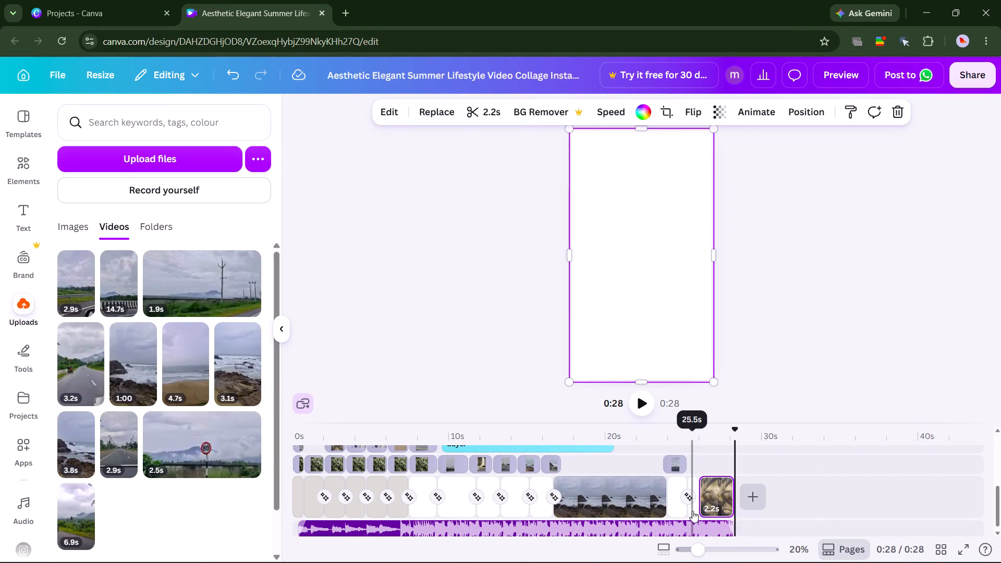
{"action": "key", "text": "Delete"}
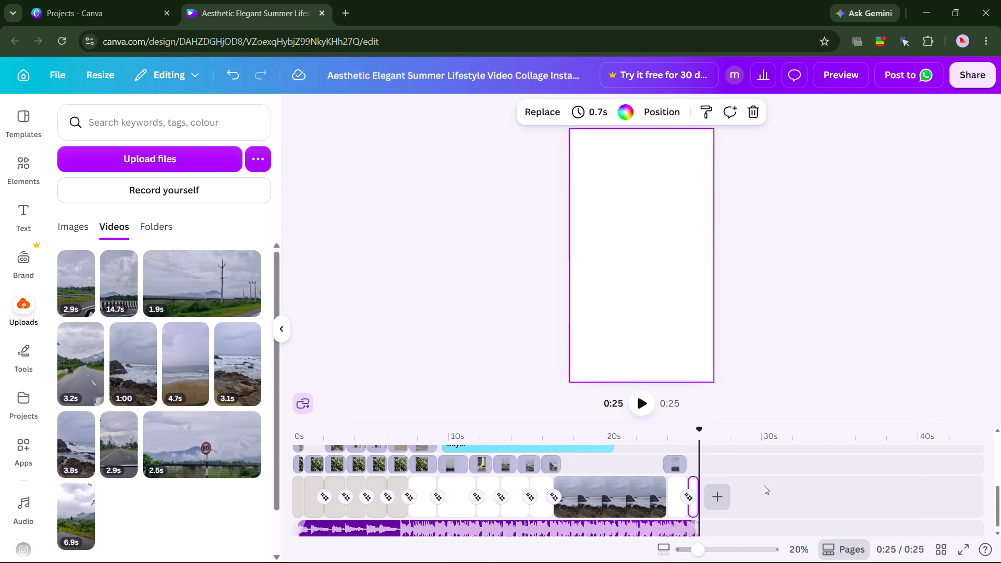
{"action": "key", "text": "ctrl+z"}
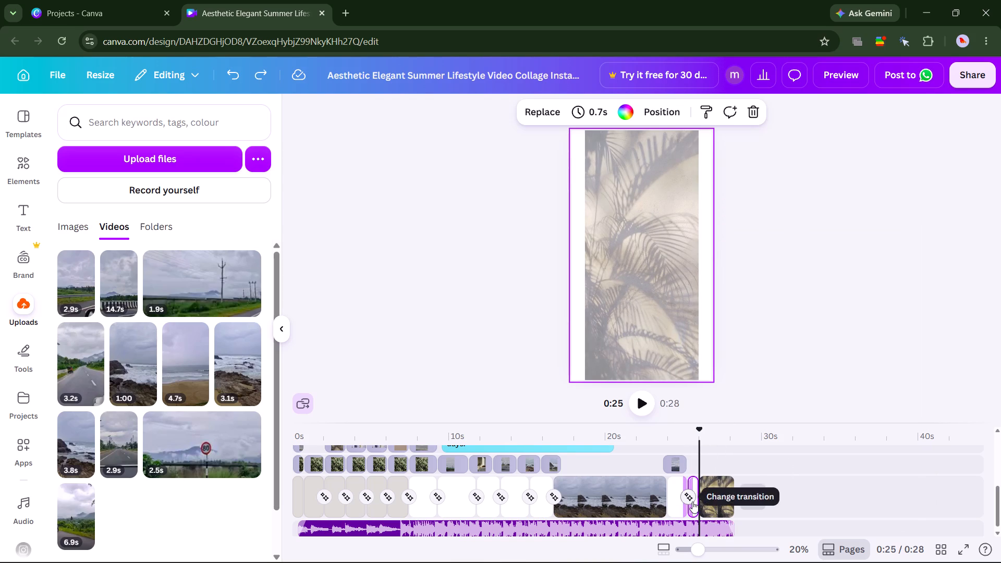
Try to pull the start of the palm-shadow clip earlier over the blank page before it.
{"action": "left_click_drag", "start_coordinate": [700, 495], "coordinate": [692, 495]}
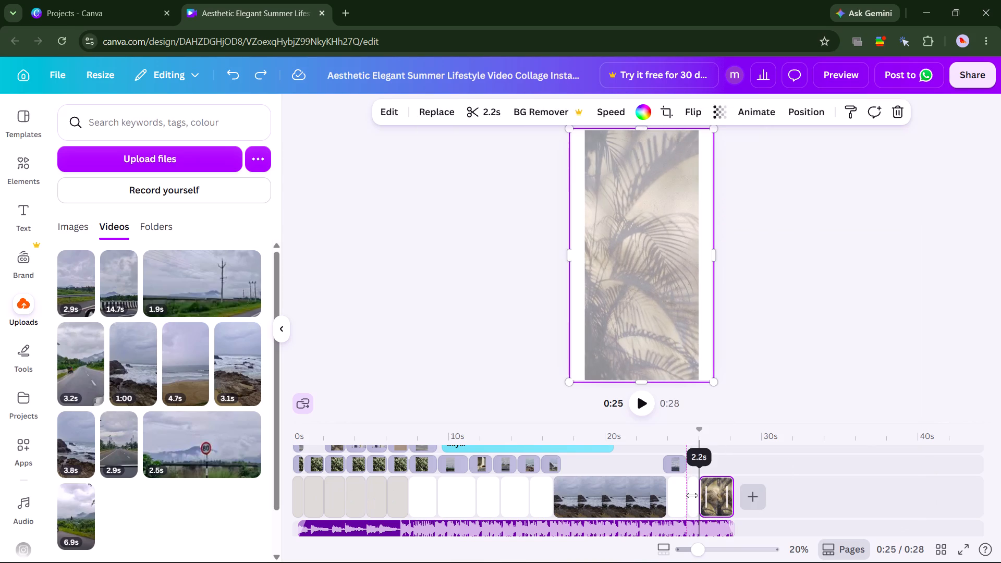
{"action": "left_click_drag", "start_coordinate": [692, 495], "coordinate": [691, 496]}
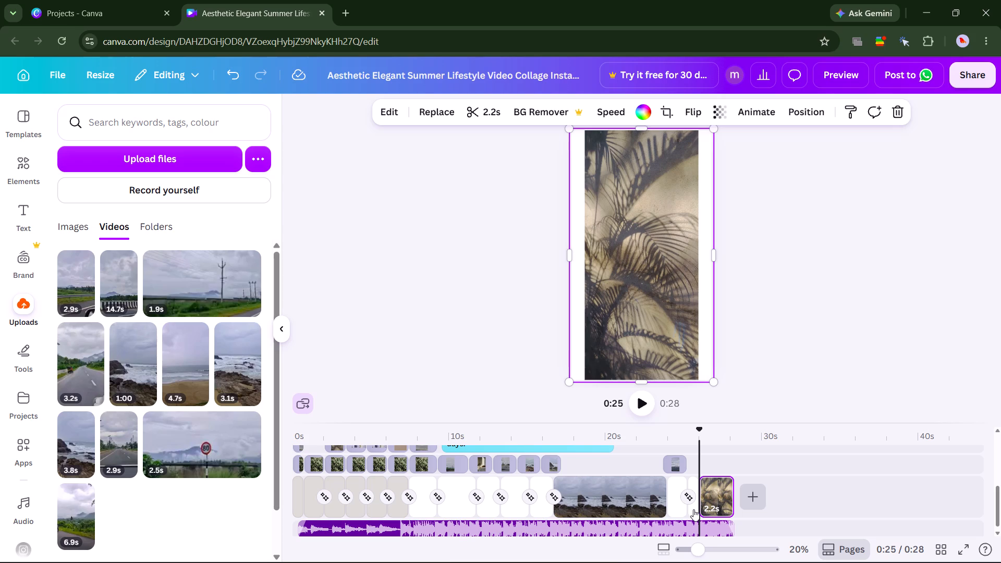
Delete the blank 0.7s page just before the palm-shadow clip.
{"action": "left_click", "coordinate": [693, 509]}
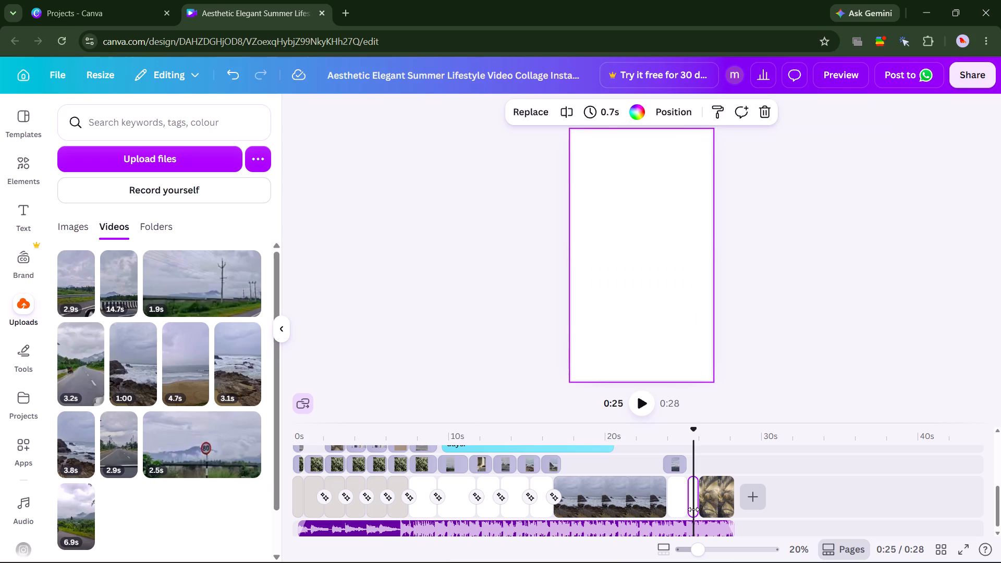
{"action": "key", "text": "Delete"}
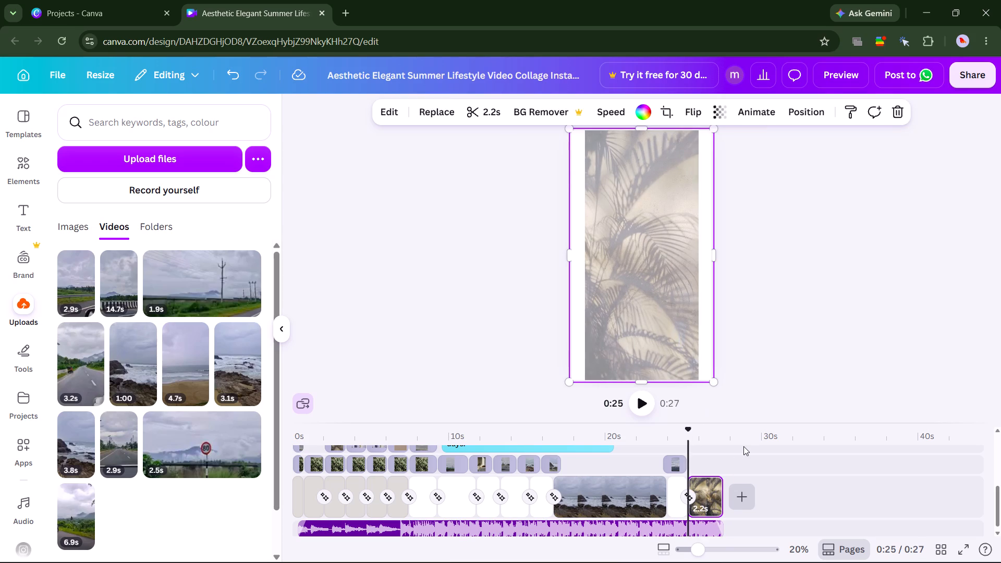
Play the palm-shadow clip through to the end of the video.
{"action": "left_click", "coordinate": [642, 405]}
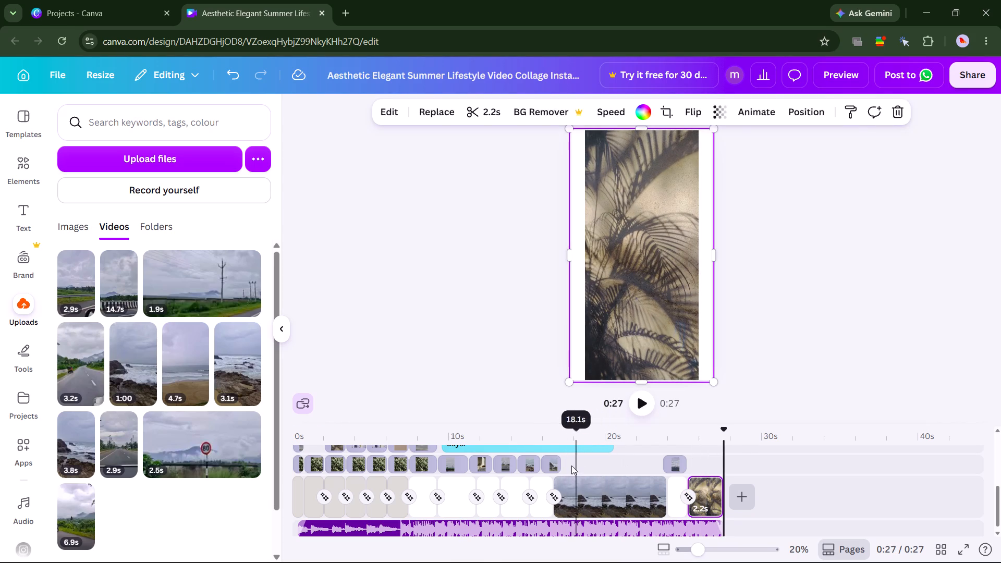
Replay the section from about 15 to 19 seconds to review the change from the overlaid beach visuals to the 7.2s beach clip.
{"action": "left_click", "coordinate": [547, 466]}
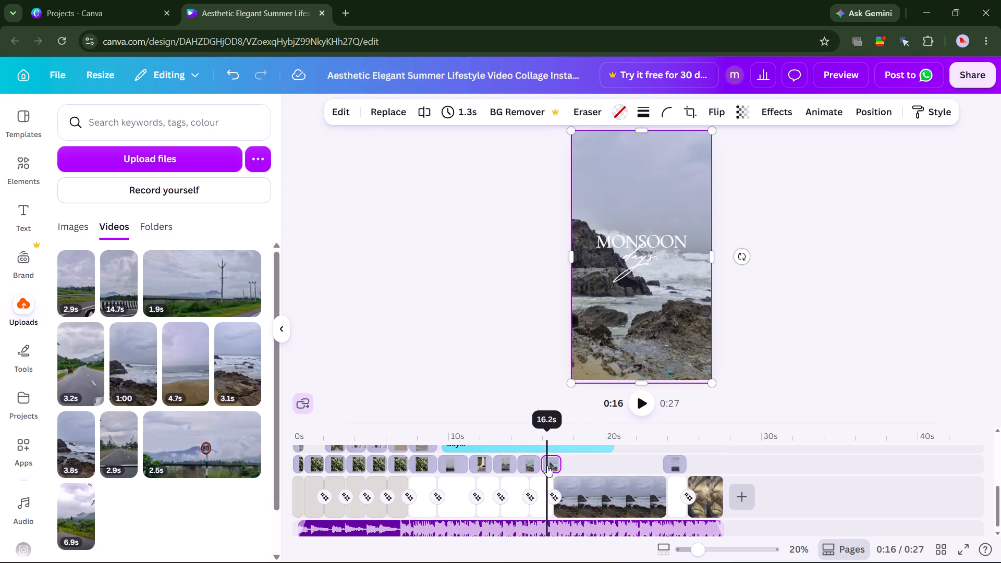
{"action": "left_click", "coordinate": [642, 402]}
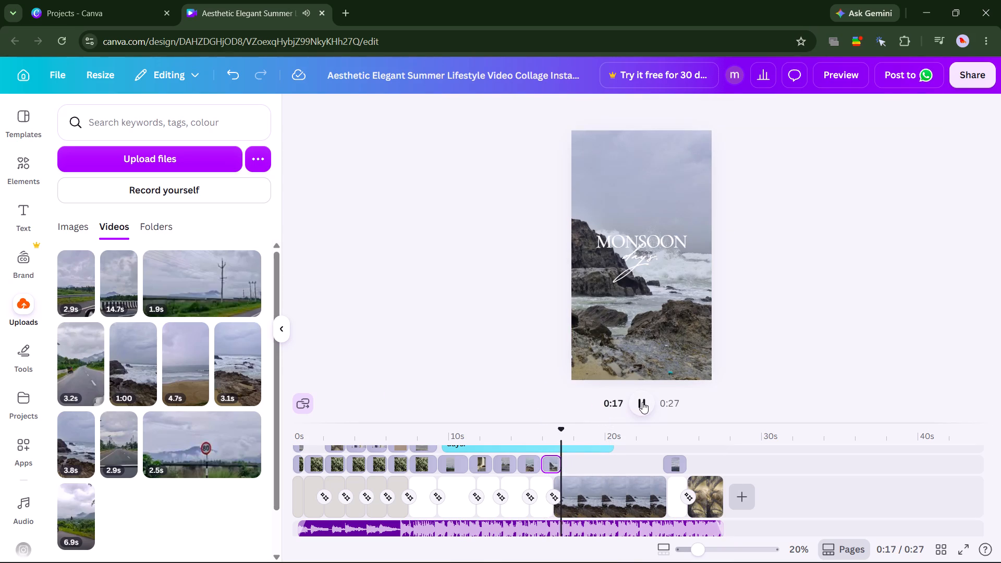
{"action": "left_click", "coordinate": [539, 470]}
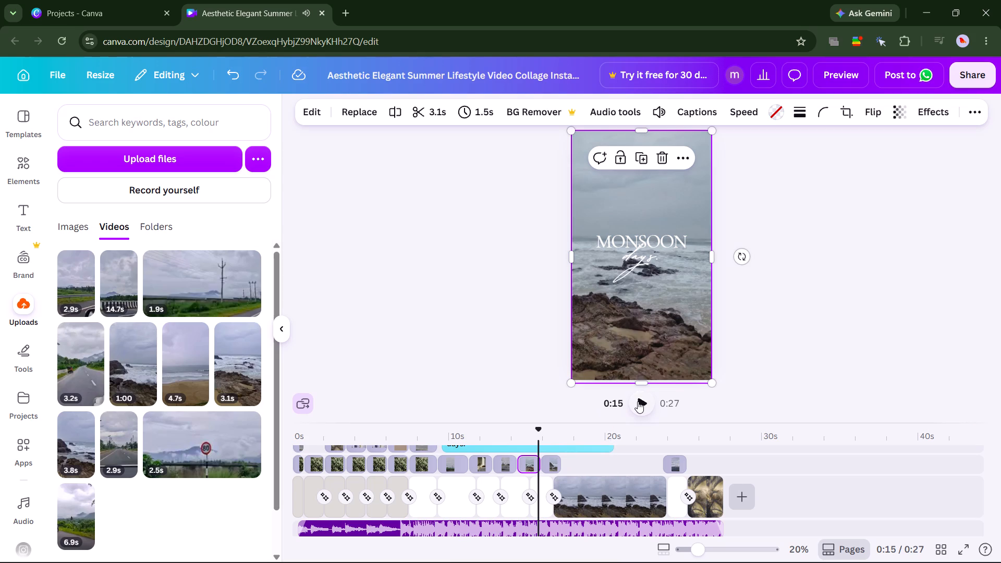
{"action": "left_click", "coordinate": [638, 401]}
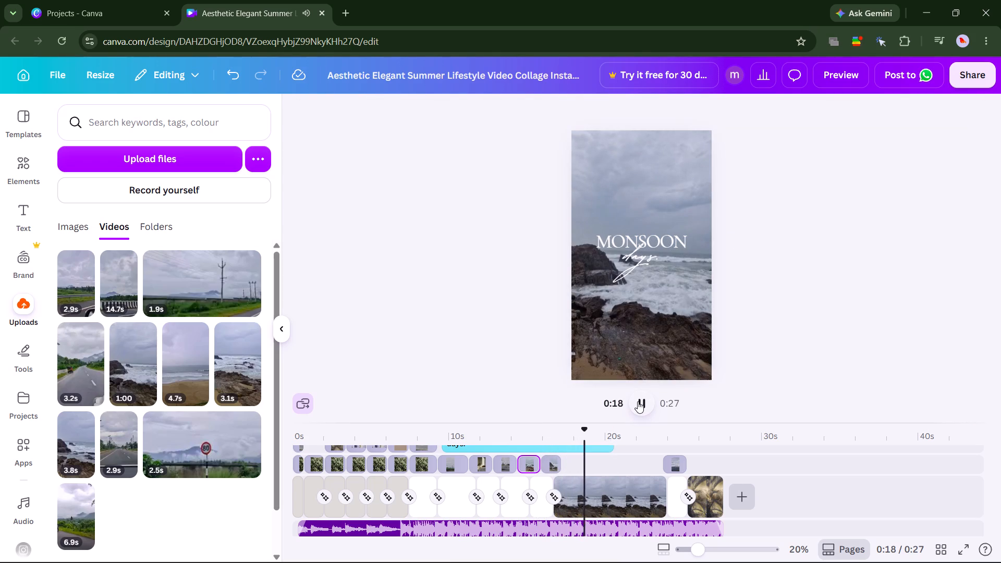
{"action": "left_click", "coordinate": [553, 471]}
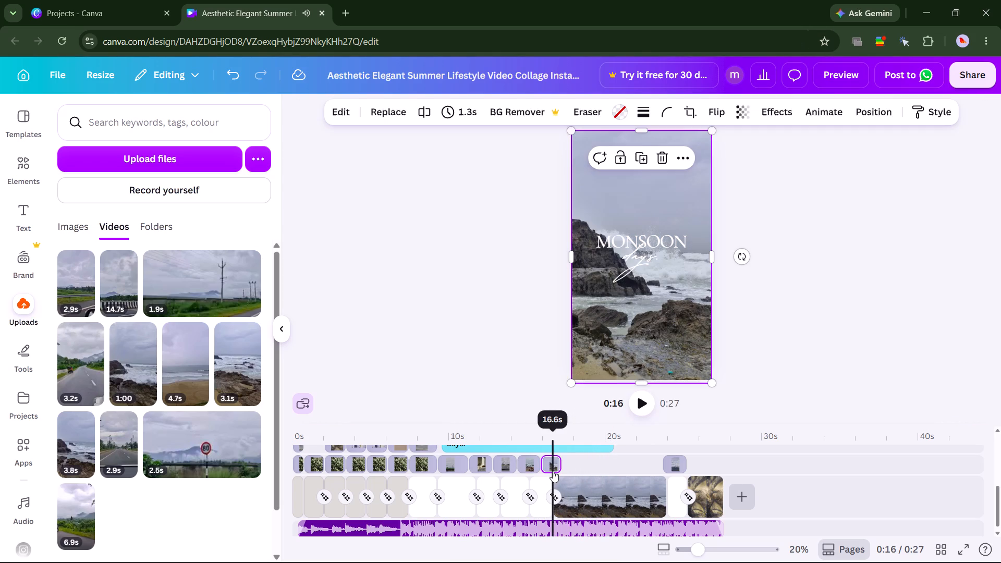
{"action": "left_click", "coordinate": [651, 328]}
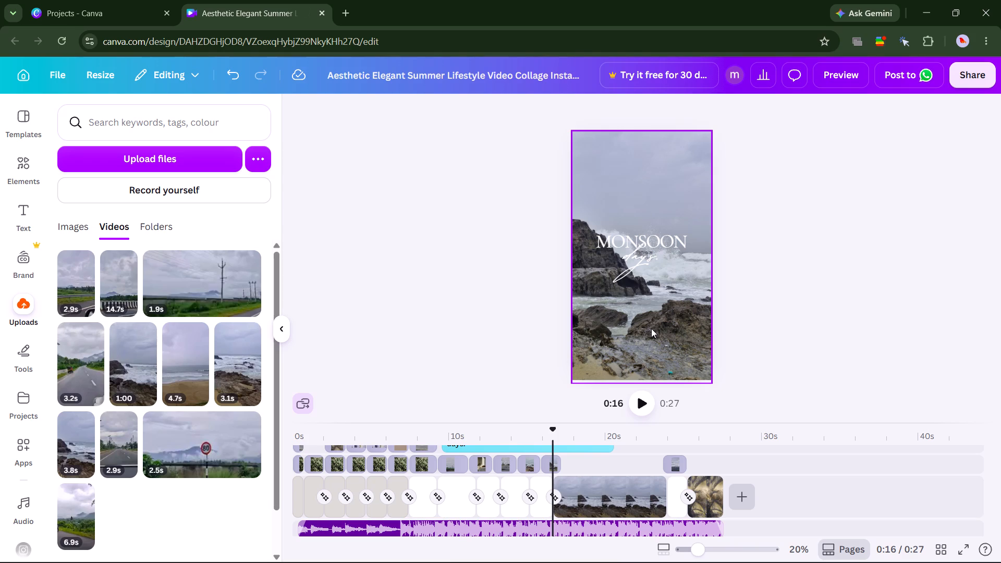
{"action": "left_click", "coordinate": [522, 471]}
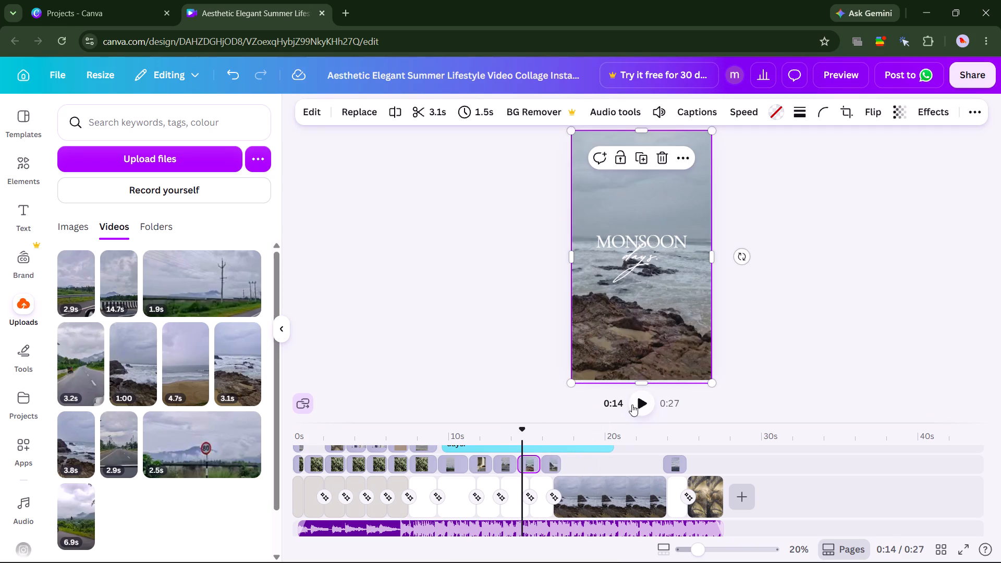
{"action": "left_click", "coordinate": [639, 403]}
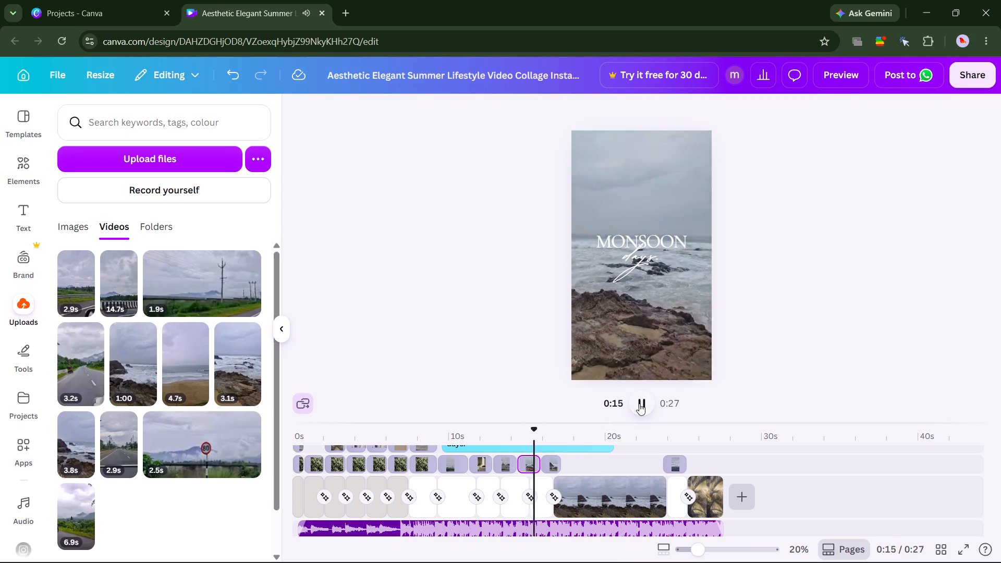
Delete the 1.3s rocky beach image at about 16 seconds, together with its empty frame.
{"action": "left_click", "coordinate": [550, 466]}
{"action": "left_click", "coordinate": [550, 466]}
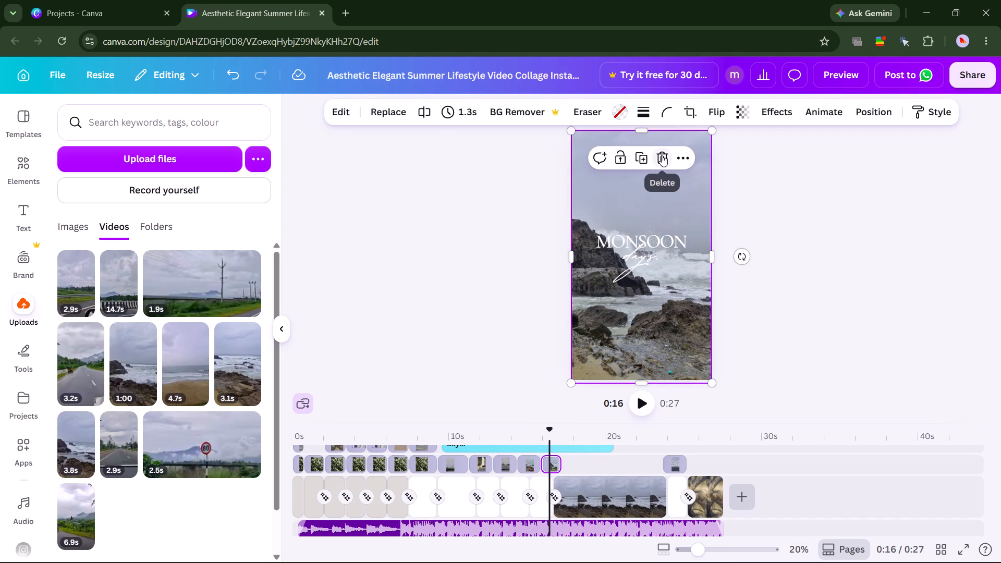
{"action": "left_click", "coordinate": [662, 155]}
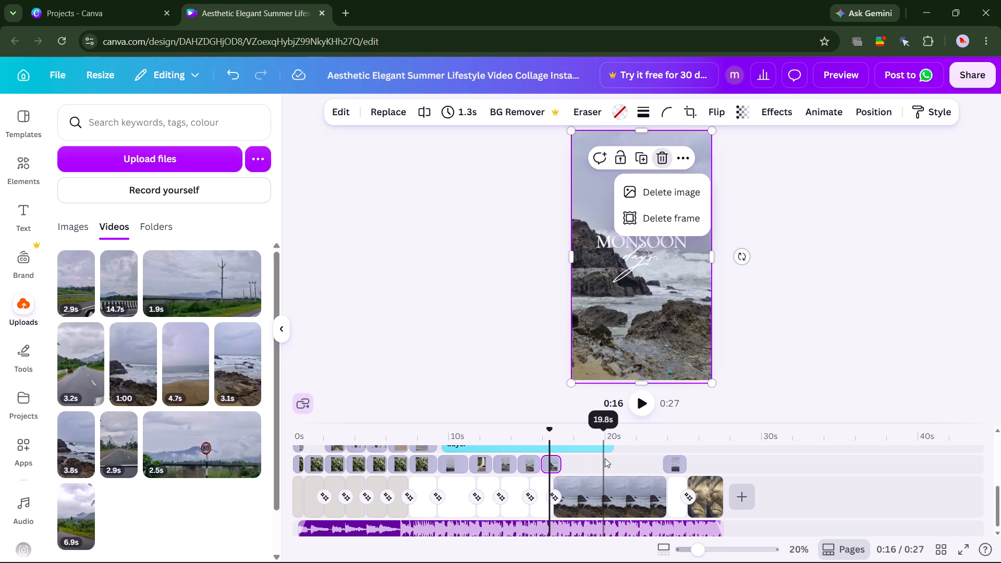
{"action": "scroll", "coordinate": [605, 458], "scroll_direction": "up", "scroll_amount": 3}
{"action": "scroll", "coordinate": [605, 458], "scroll_direction": "down", "scroll_amount": 1}
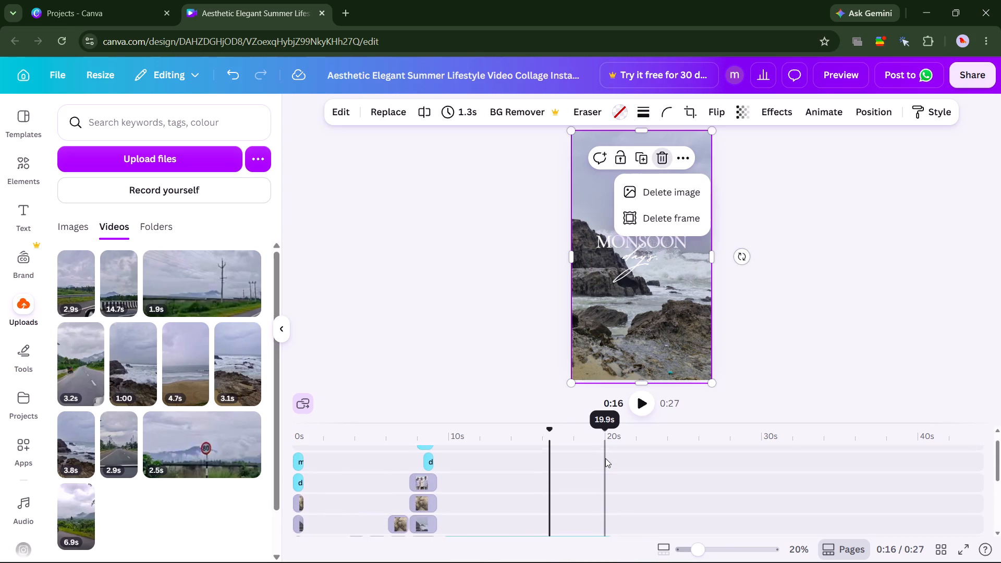
{"action": "scroll", "coordinate": [605, 458], "scroll_direction": "down", "scroll_amount": 2}
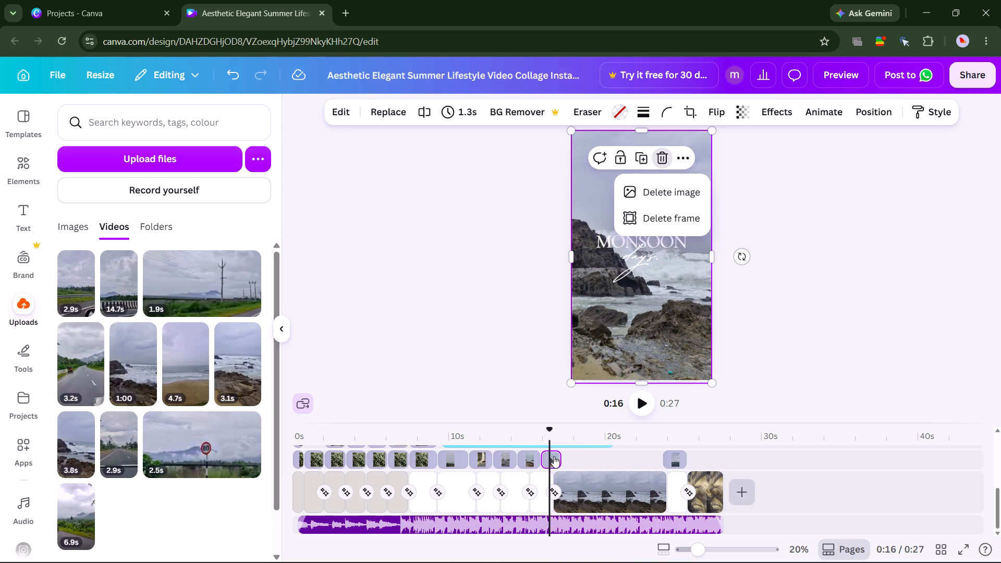
{"action": "left_click", "coordinate": [655, 190]}
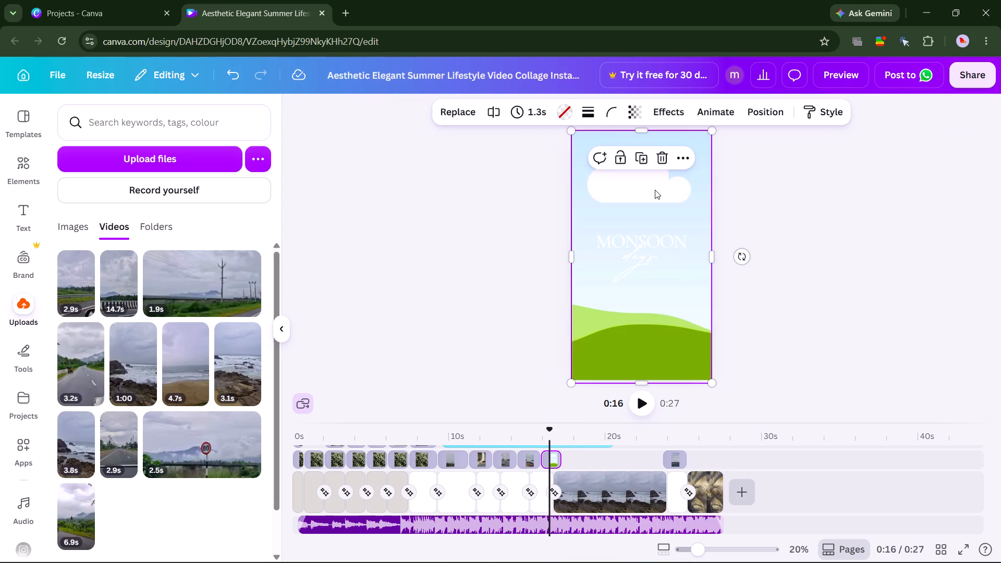
{"action": "left_click", "coordinate": [662, 163]}
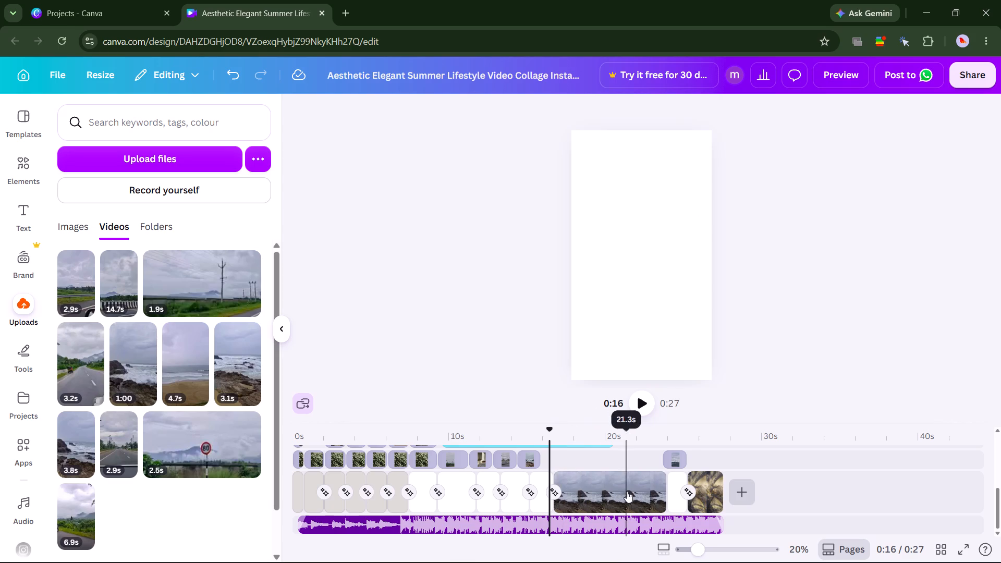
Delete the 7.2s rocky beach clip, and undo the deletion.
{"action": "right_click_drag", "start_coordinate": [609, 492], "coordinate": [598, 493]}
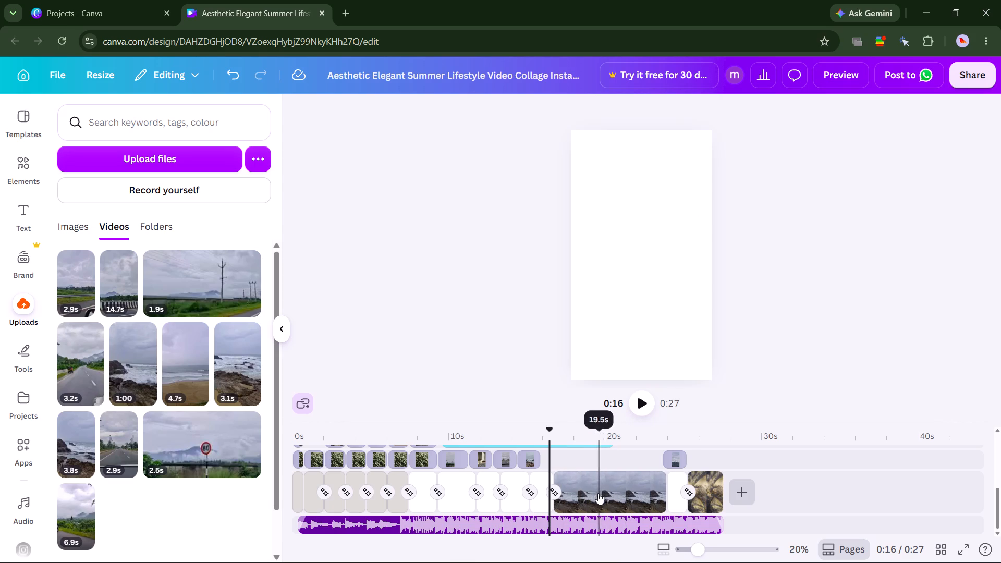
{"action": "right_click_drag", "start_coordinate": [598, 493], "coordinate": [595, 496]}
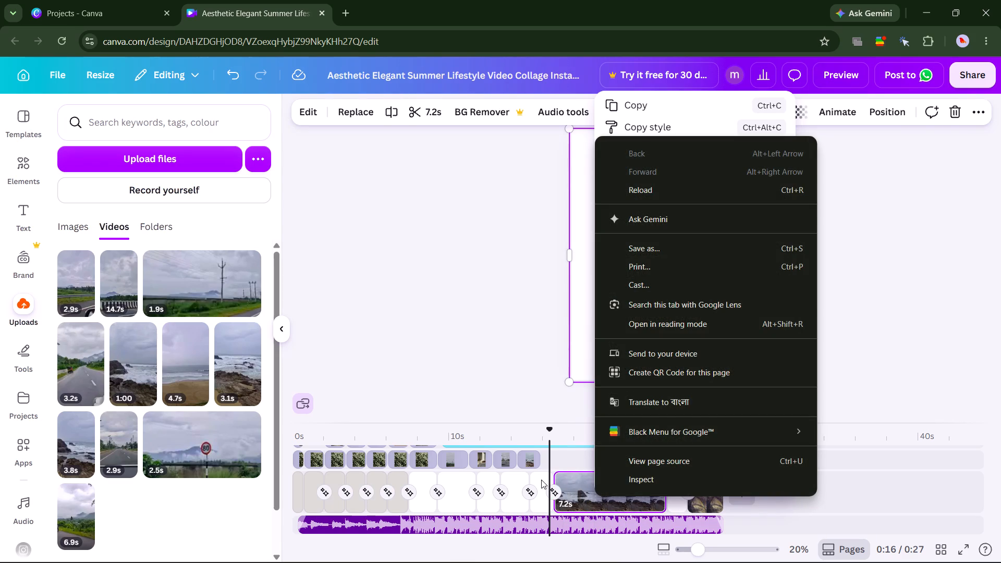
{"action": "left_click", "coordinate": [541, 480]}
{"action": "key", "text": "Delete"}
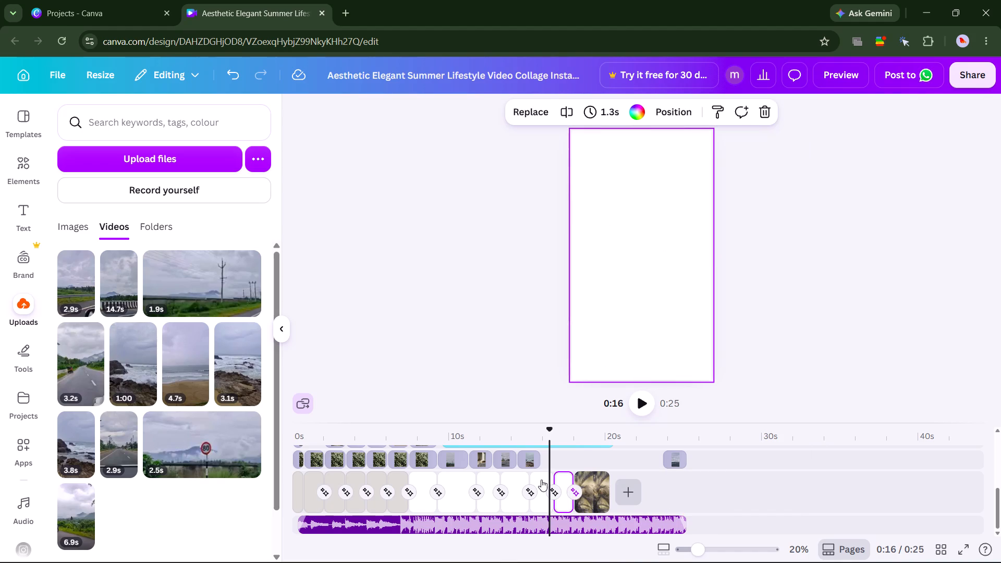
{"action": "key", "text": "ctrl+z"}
Delete the 1.5s blank page directly before the 7.2s rocky beach clip.
{"action": "left_click", "coordinate": [541, 480]}
{"action": "left_click", "coordinate": [541, 480]}
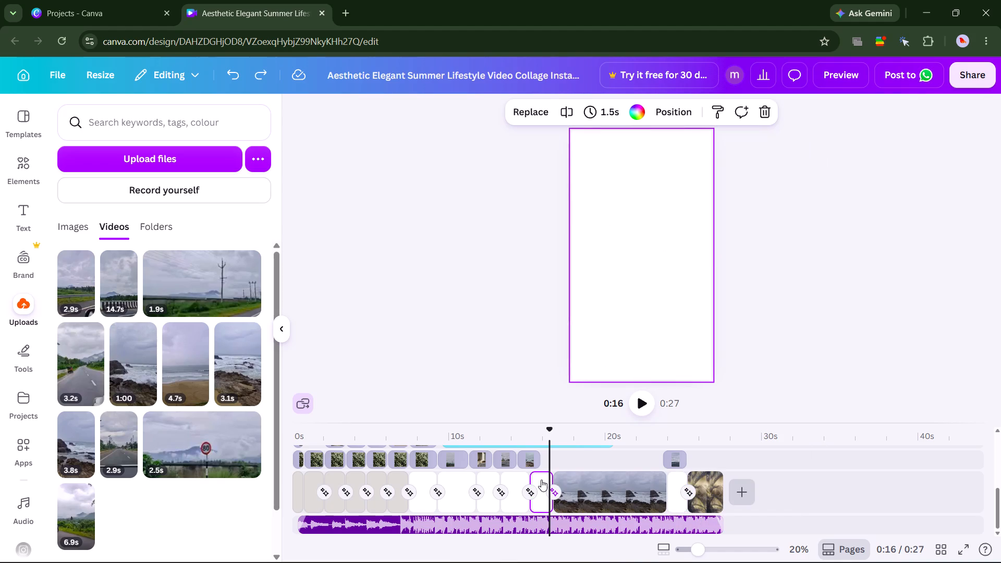
{"action": "key", "text": "Delete"}
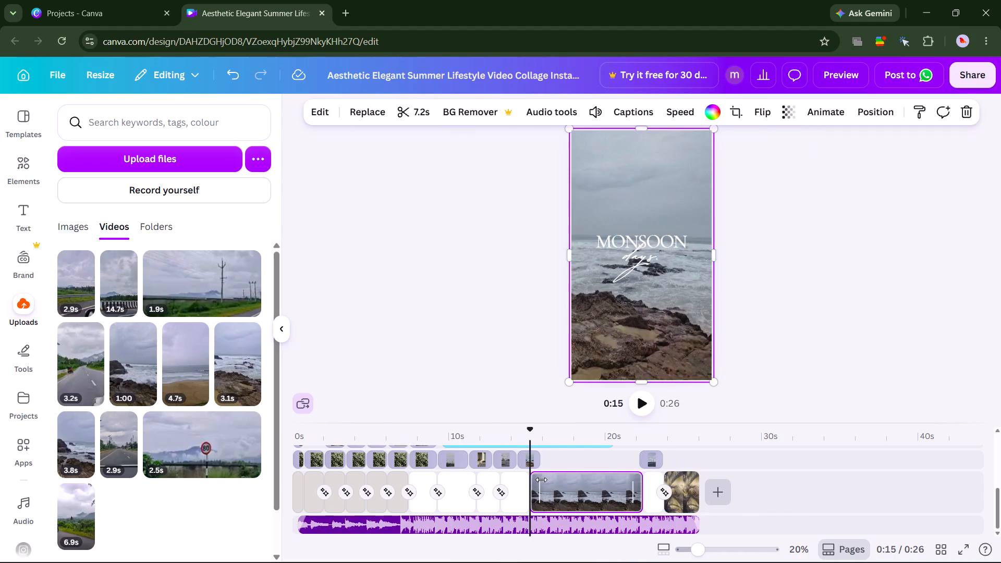
Play the video from 15 seconds to review the transition into the 7.2s rocky beach clip.
{"action": "left_click", "coordinate": [644, 399]}
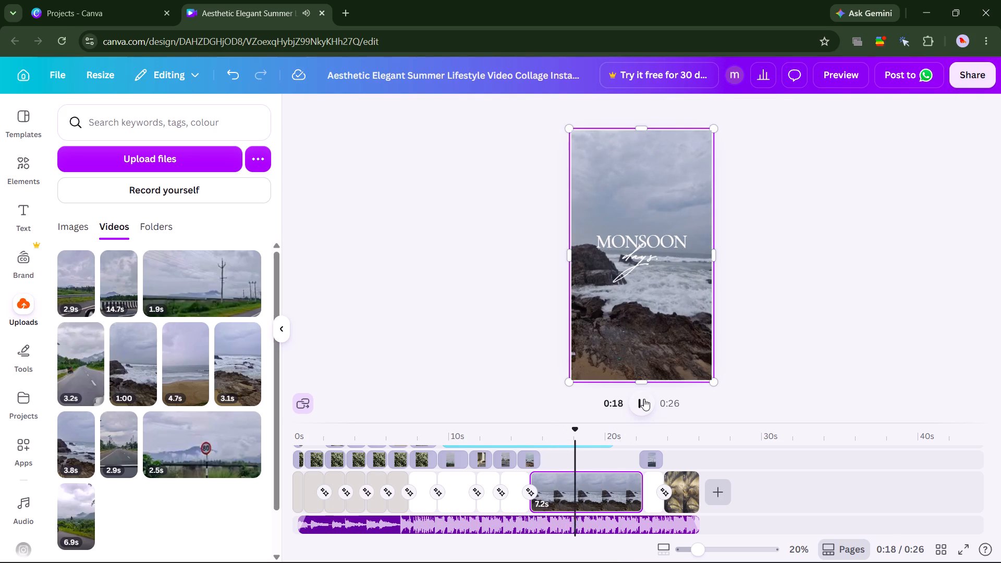
{"action": "left_click", "coordinate": [644, 399]}
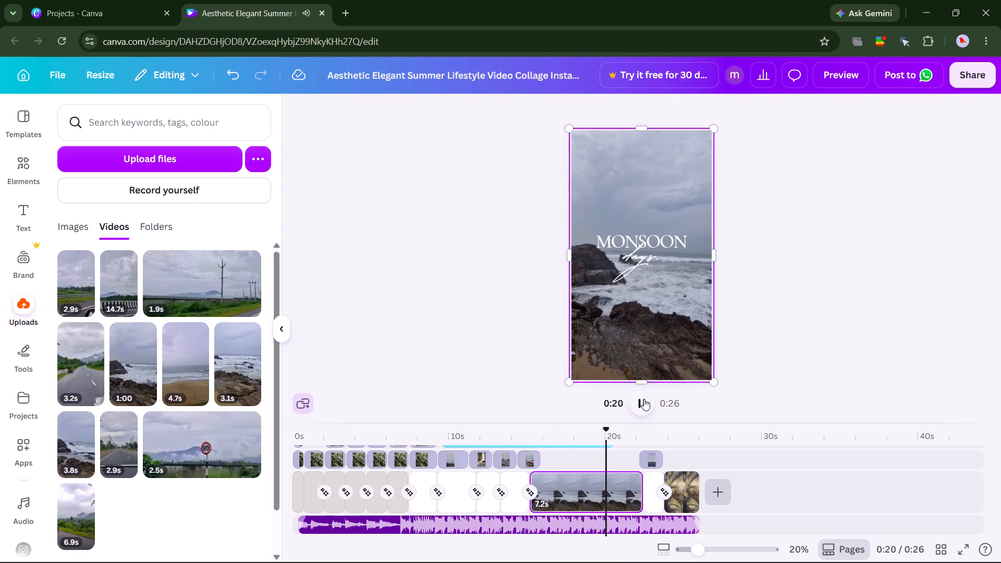
Lower the audio volume of the 7.2s rocky beach clip to 3.
{"action": "left_click", "coordinate": [643, 324]}
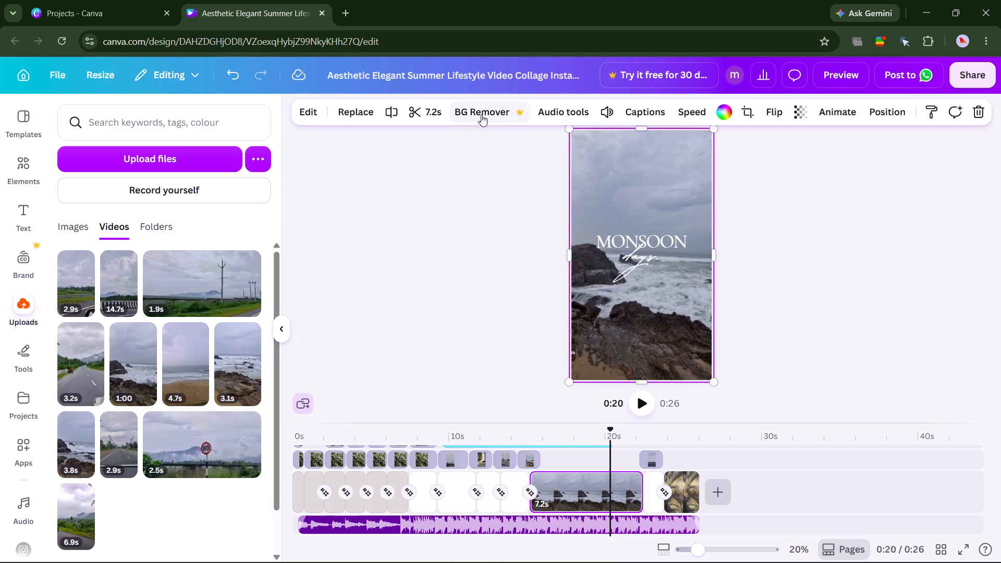
{"action": "left_click", "coordinate": [550, 110]}
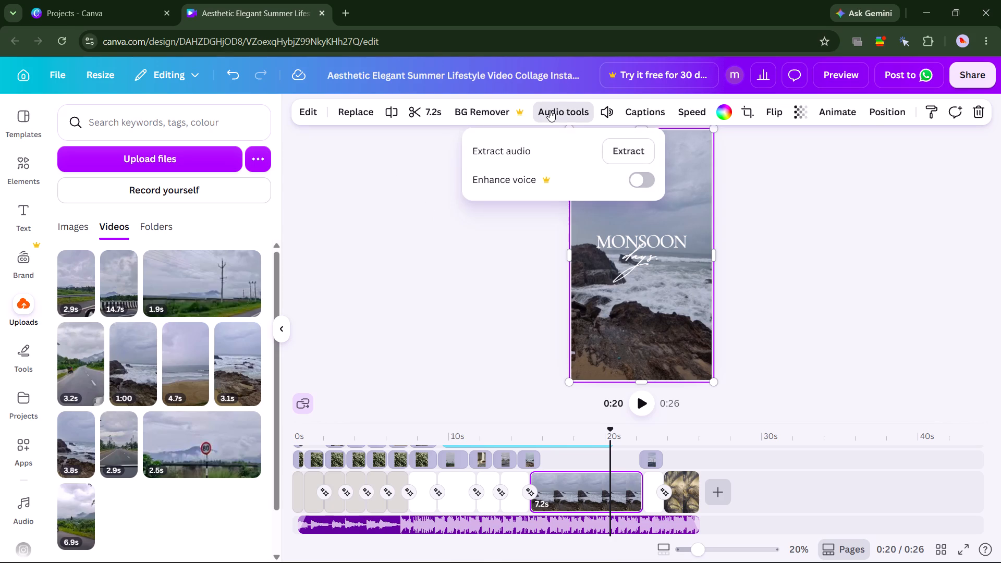
{"action": "left_click", "coordinate": [607, 114]}
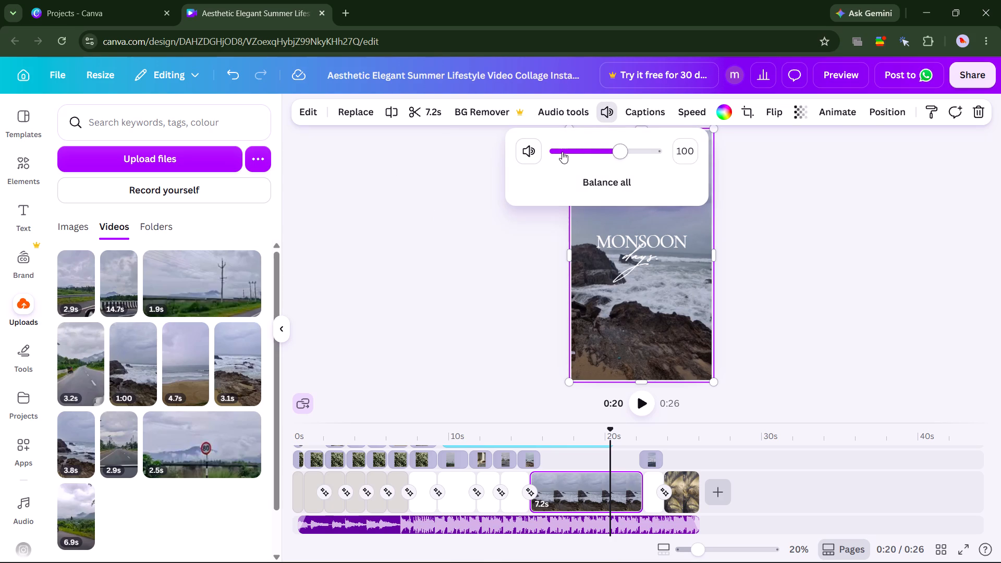
{"action": "left_click", "coordinate": [562, 152]}
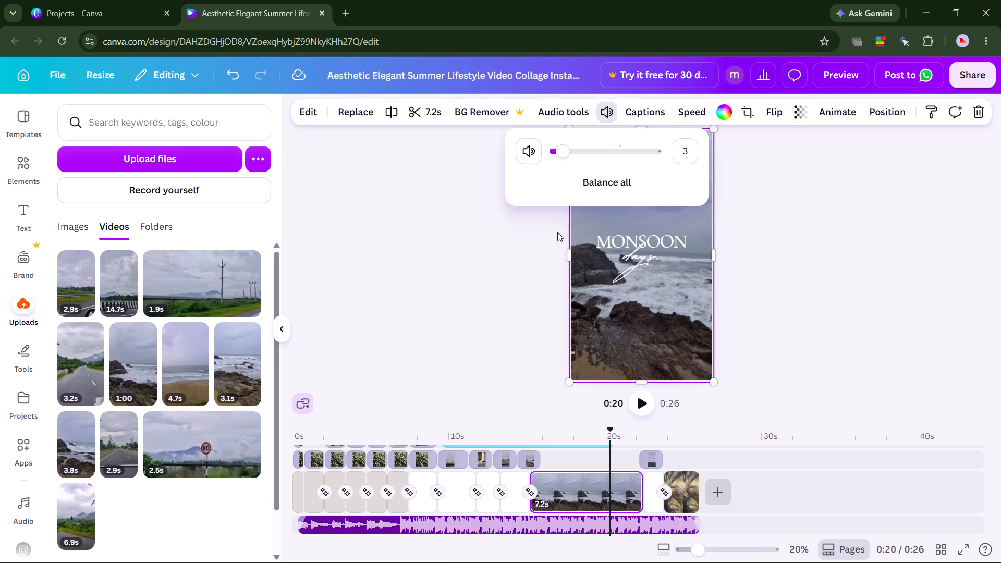
{"action": "left_click", "coordinate": [528, 263]}
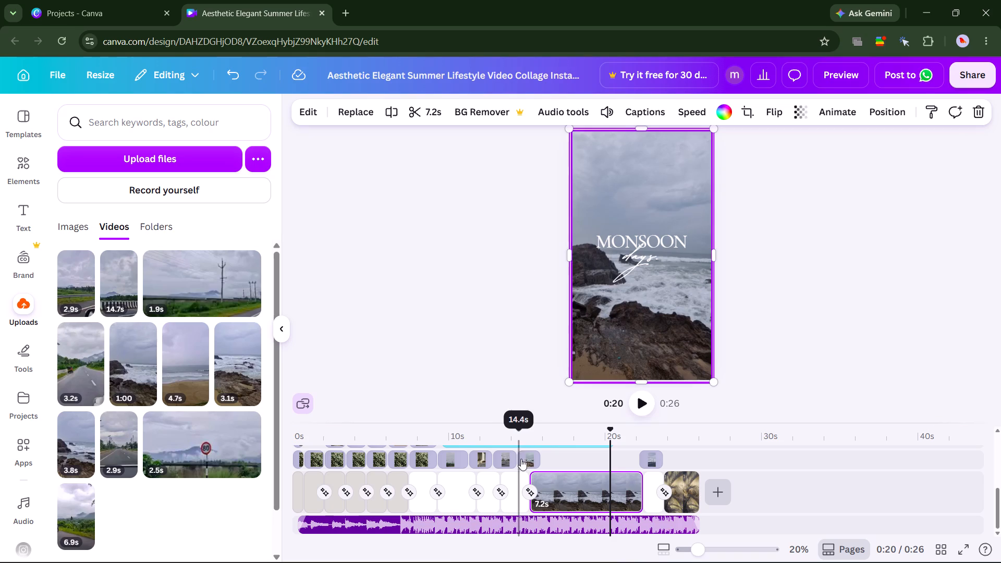
Lower the audio volume of the 3.1s rocky shore clip, at about 15 seconds, to 5.
{"action": "left_click", "coordinate": [531, 461]}
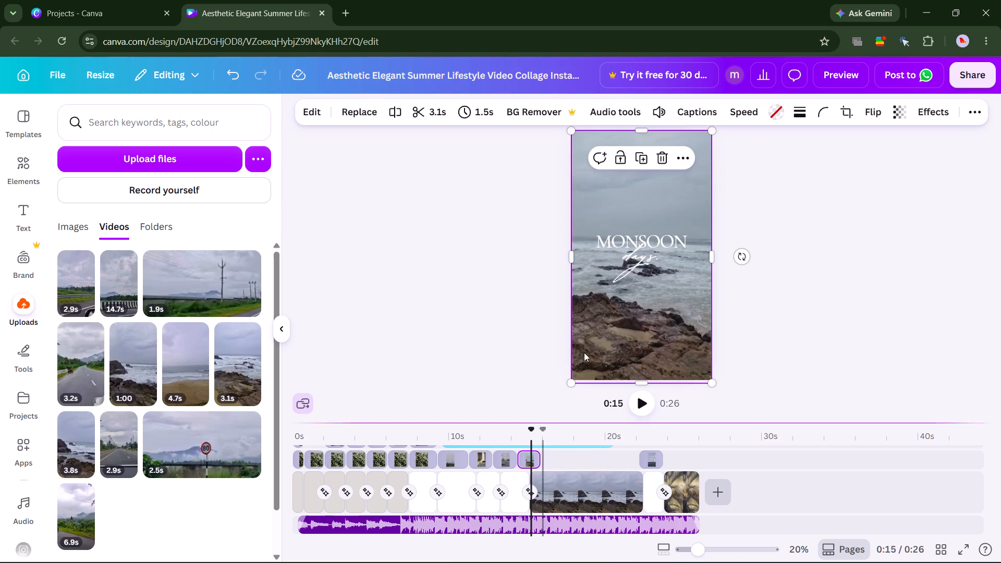
{"action": "left_click", "coordinate": [613, 325]}
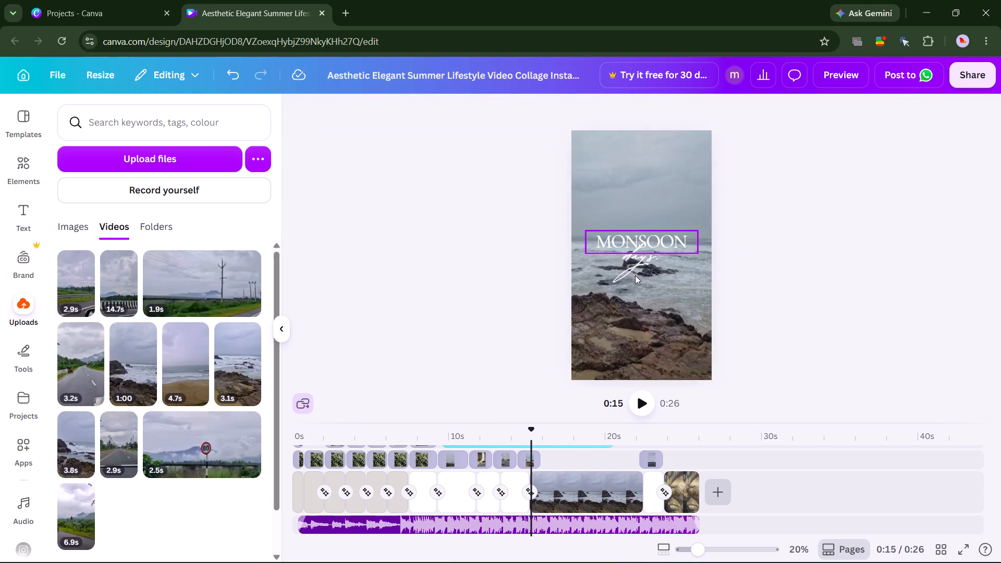
{"action": "left_click", "coordinate": [638, 307]}
{"action": "left_click", "coordinate": [661, 105]}
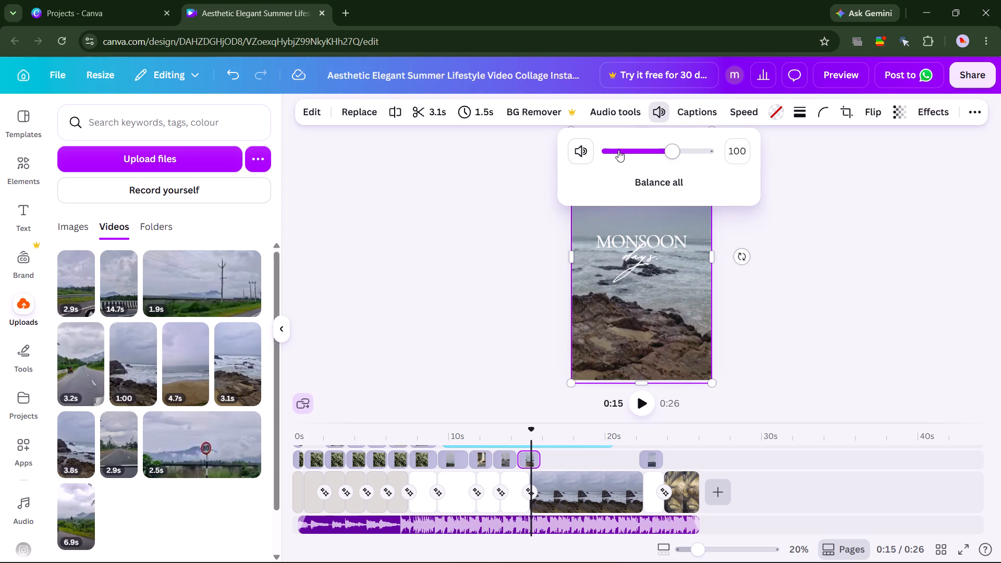
{"action": "left_click", "coordinate": [618, 151]}
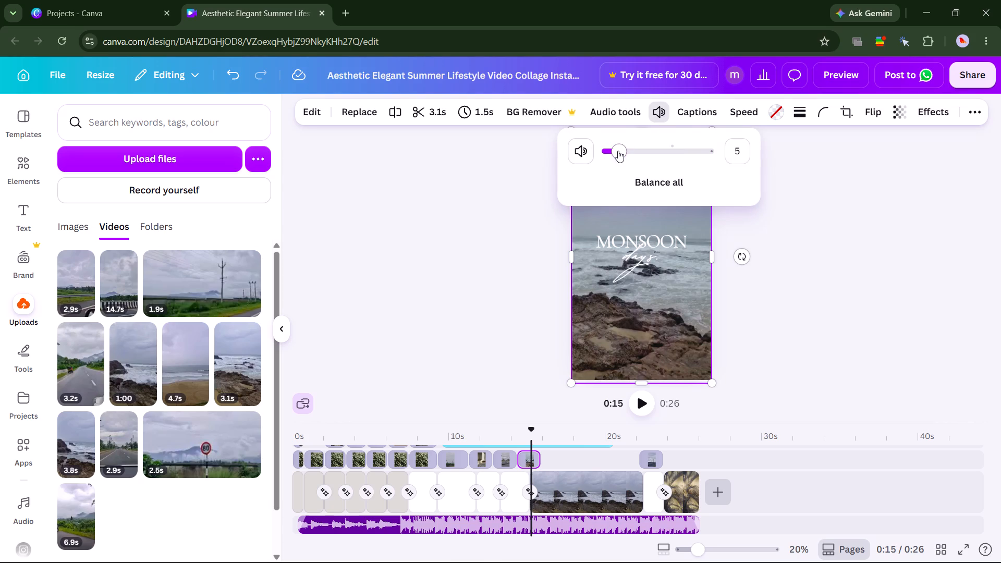
Play the video from 14 seconds to the end to review the clips with lowered volume.
{"action": "left_click", "coordinate": [516, 481]}
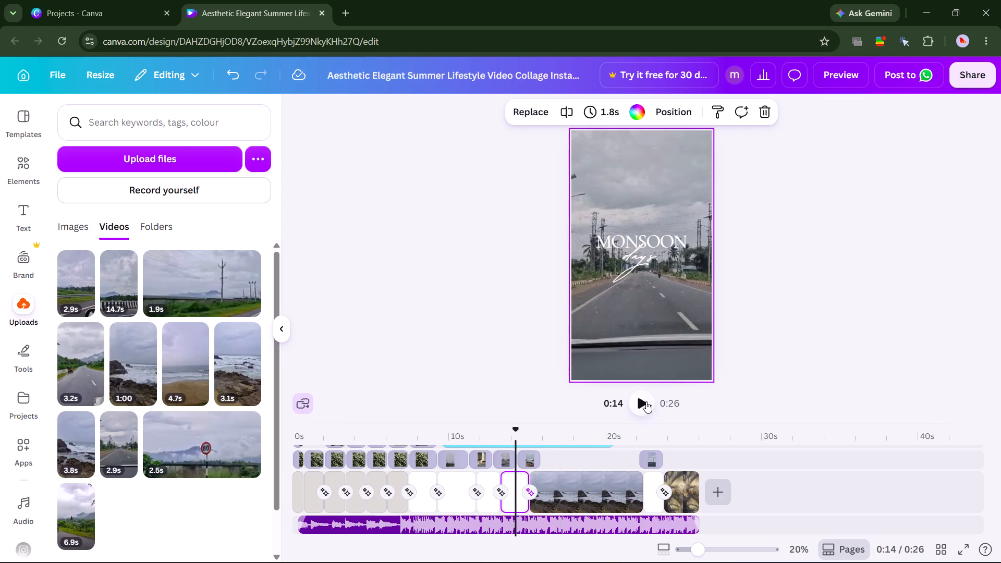
{"action": "left_click", "coordinate": [644, 403]}
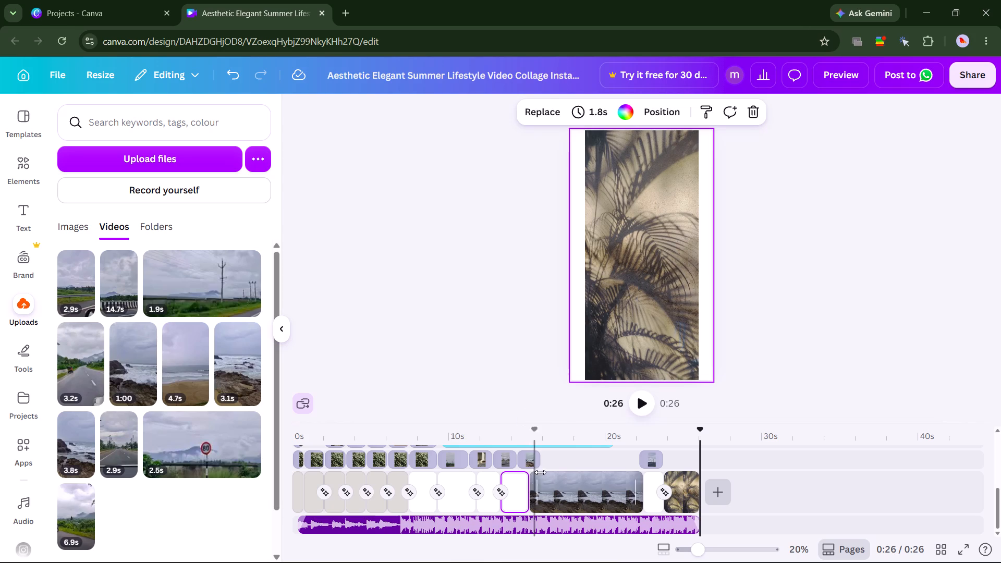
Look through the timeline's stacked text and image tracks above the pages.
{"action": "scroll", "coordinate": [564, 458], "scroll_direction": "up", "scroll_amount": 1}
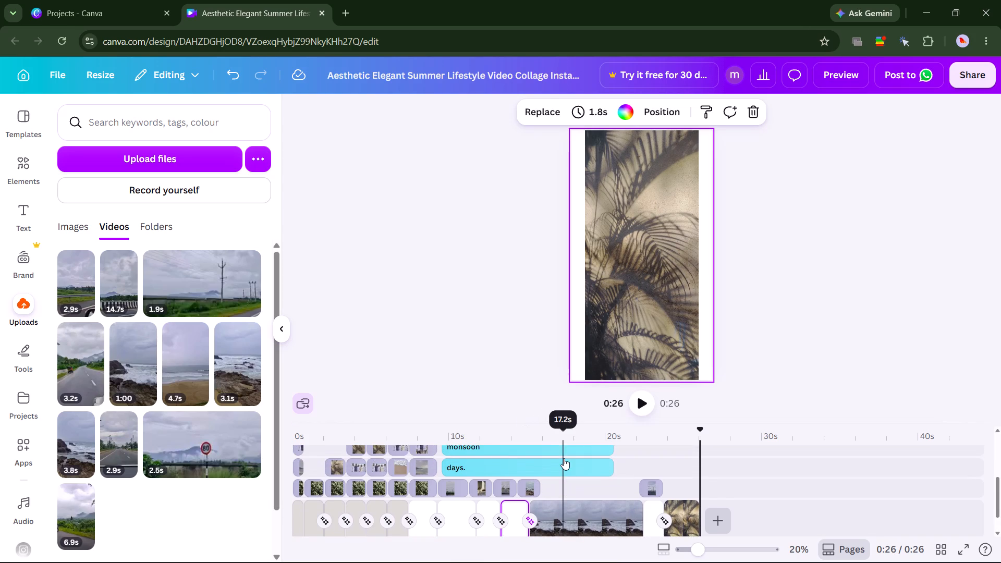
{"action": "scroll", "coordinate": [564, 458], "scroll_direction": "up", "scroll_amount": 3}
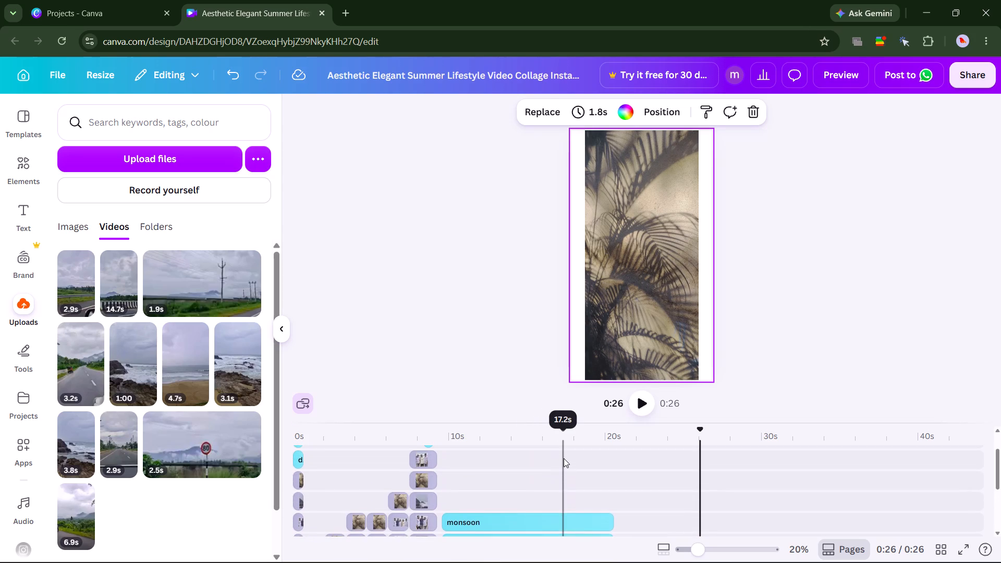
{"action": "scroll", "coordinate": [564, 458], "scroll_direction": "up", "scroll_amount": 2}
{"action": "scroll", "coordinate": [564, 458], "scroll_direction": "down", "scroll_amount": 2}
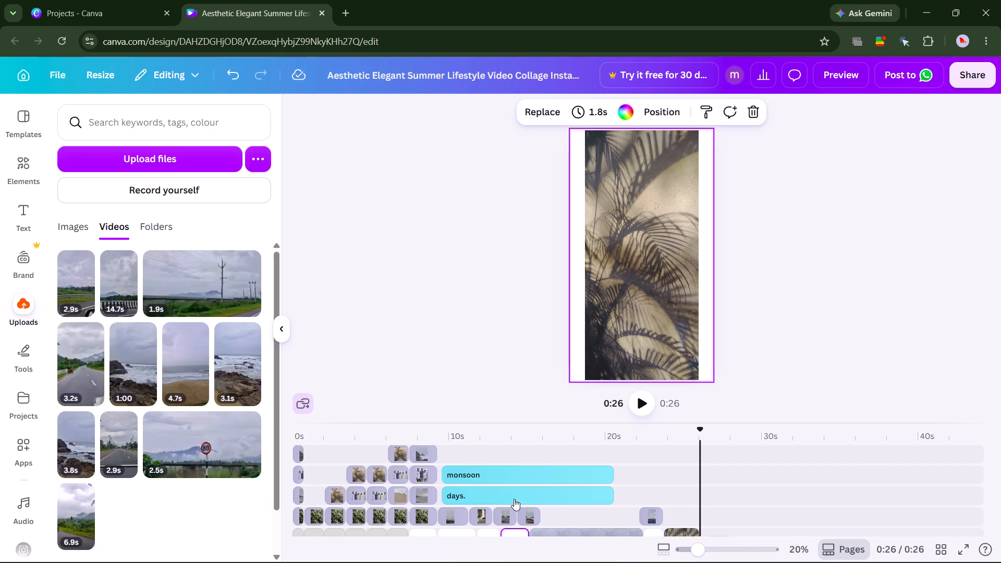
{"action": "scroll", "coordinate": [624, 493], "scroll_direction": "down", "scroll_amount": 1}
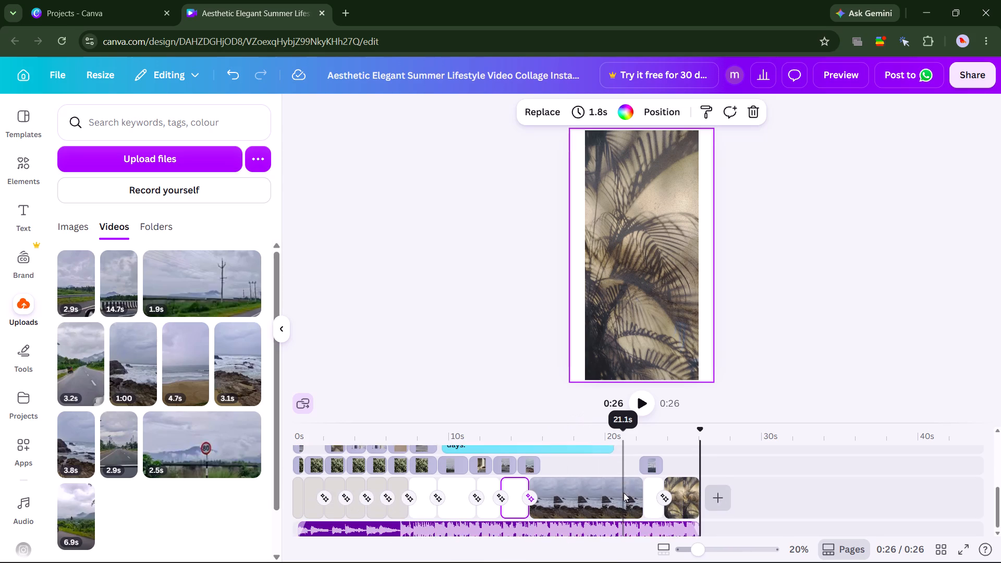
{"action": "scroll", "coordinate": [624, 493], "scroll_direction": "down", "scroll_amount": 1}
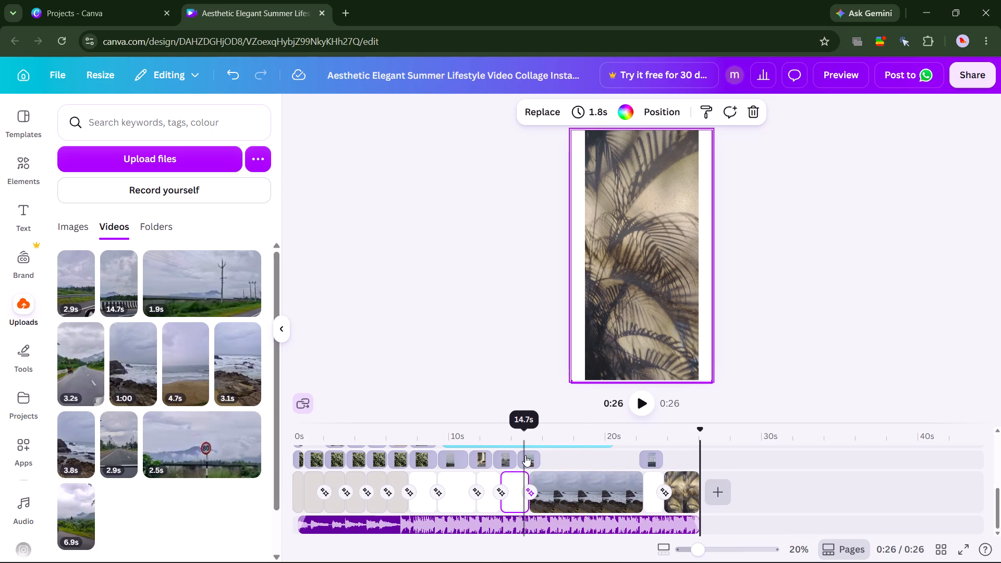
Play the 3.1s rocky shore clip from 14 seconds to review its transition into the 7.2s clip.
{"action": "left_click", "coordinate": [525, 455]}
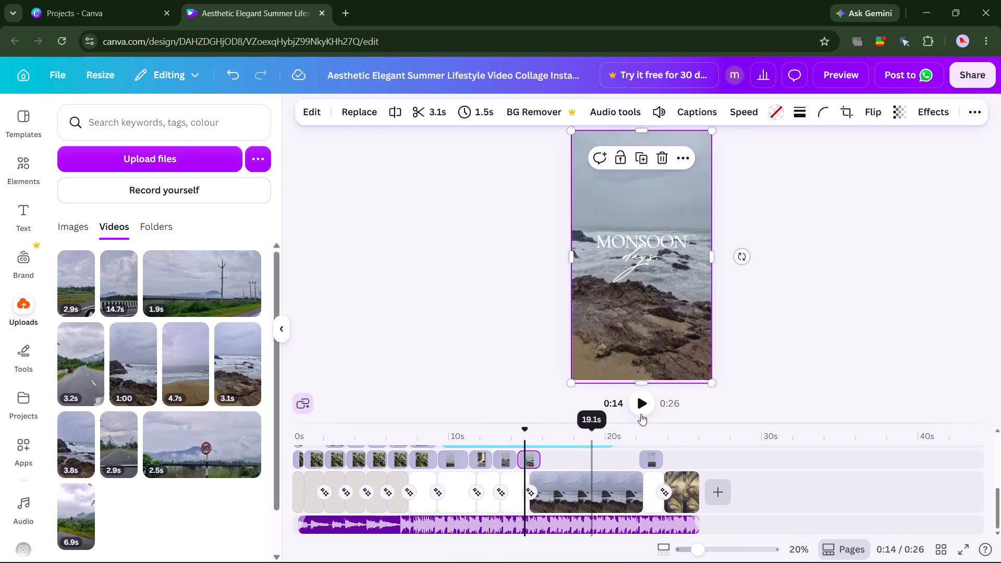
{"action": "left_click", "coordinate": [644, 400]}
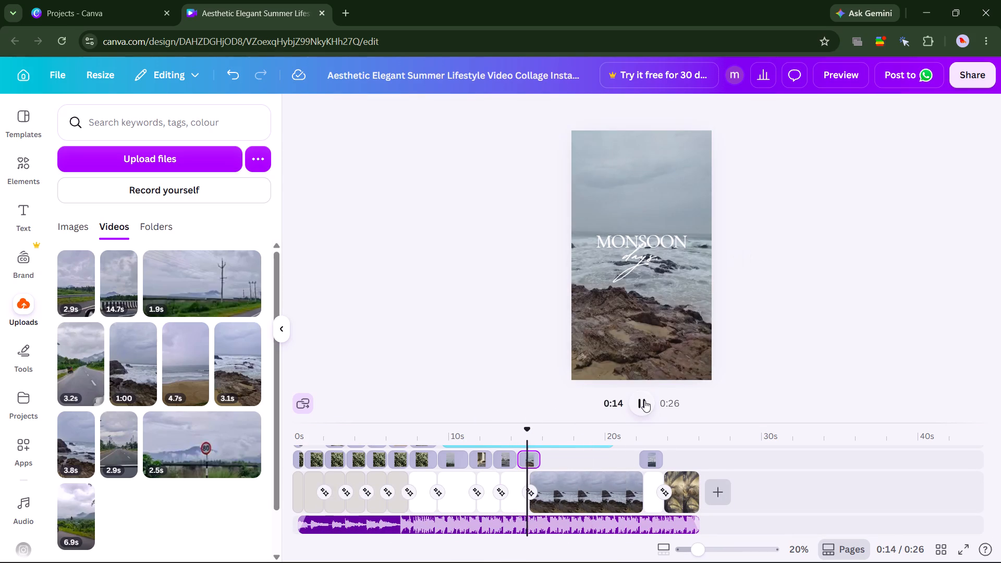
{"action": "left_click", "coordinate": [644, 400]}
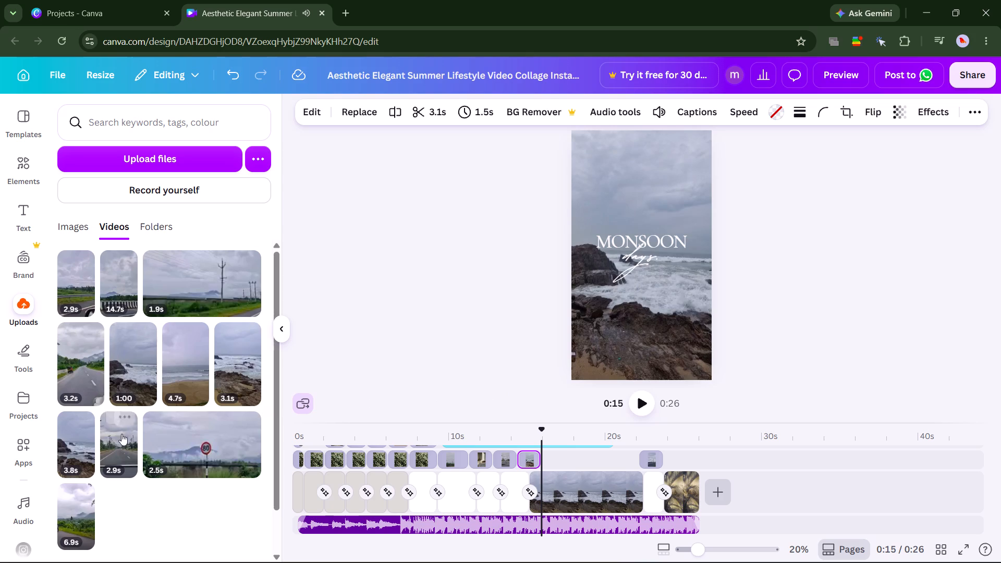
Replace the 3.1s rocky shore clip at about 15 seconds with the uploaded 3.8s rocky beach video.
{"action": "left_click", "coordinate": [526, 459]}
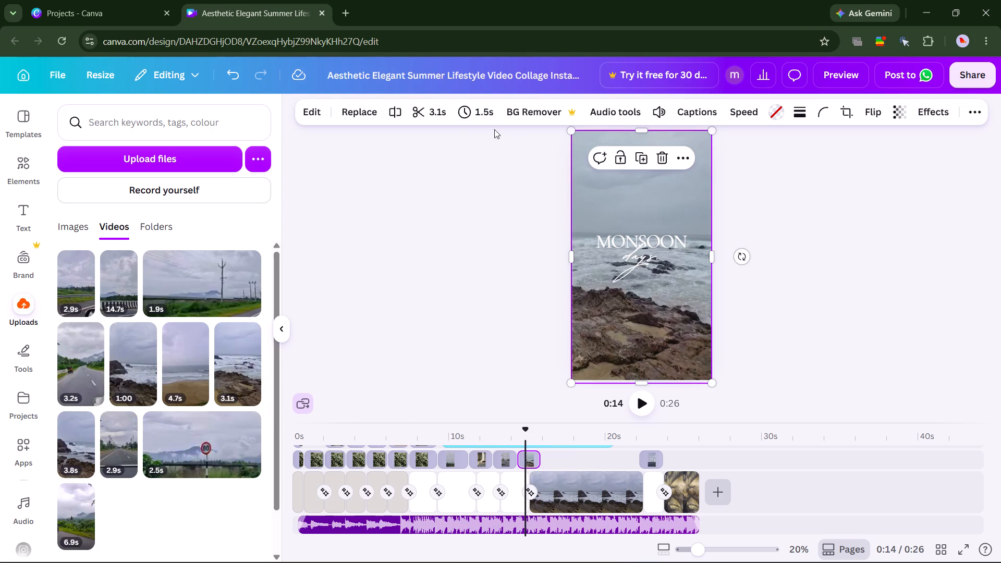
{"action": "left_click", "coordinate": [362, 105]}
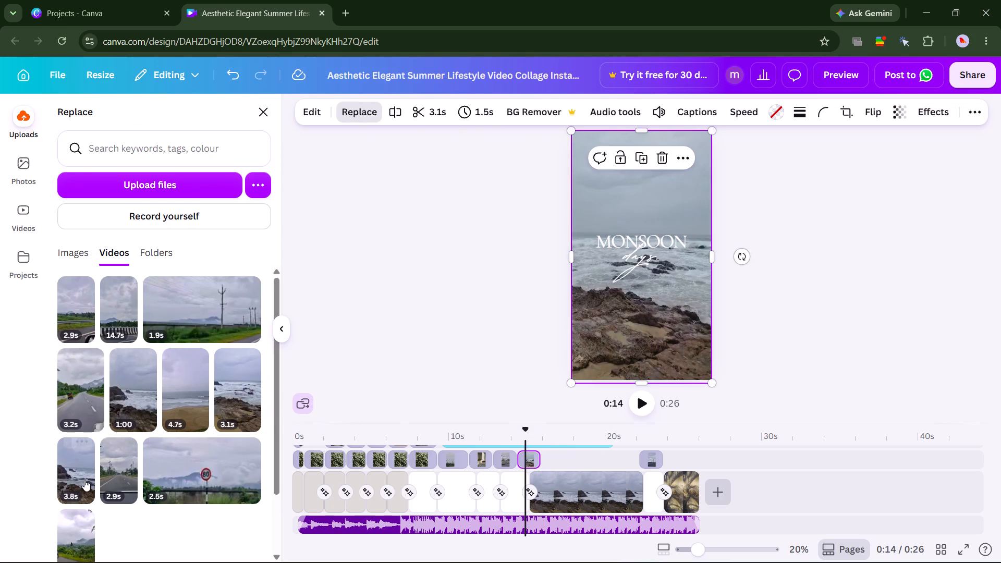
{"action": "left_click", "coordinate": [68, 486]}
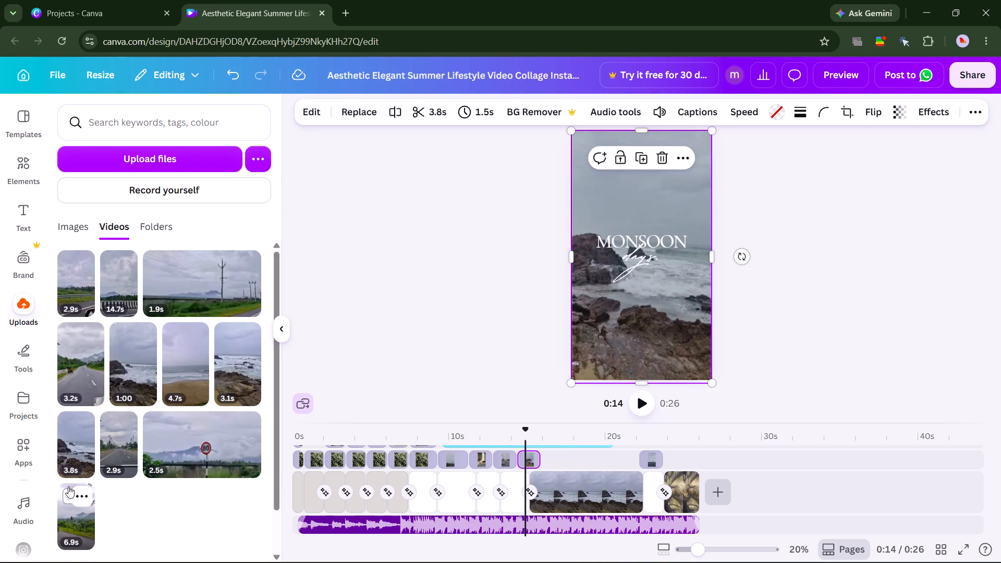
Play the video twice from 14 seconds to review the 3.8s replacement clip leading into the 7.2s clip.
{"action": "left_click", "coordinate": [645, 401]}
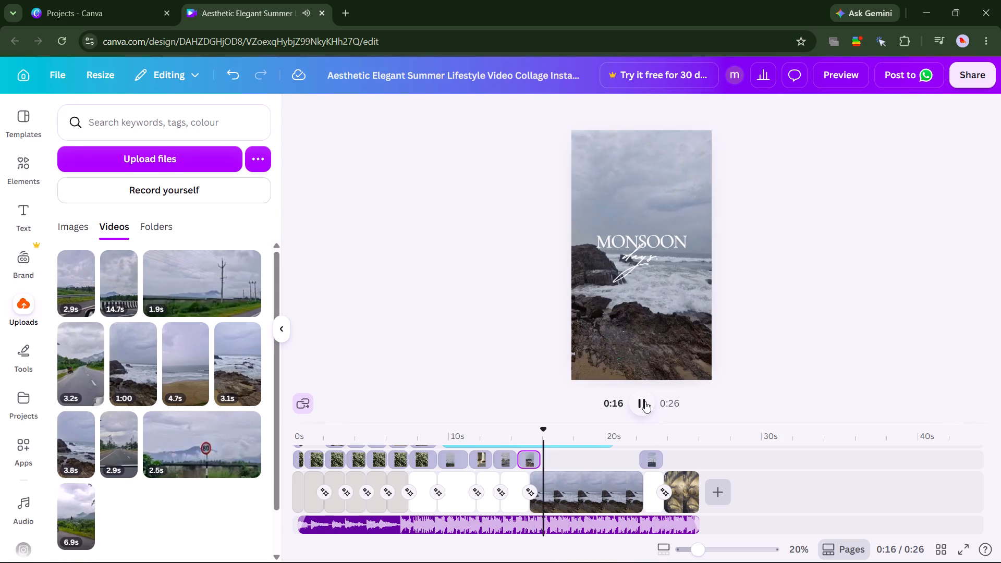
{"action": "left_click", "coordinate": [517, 461]}
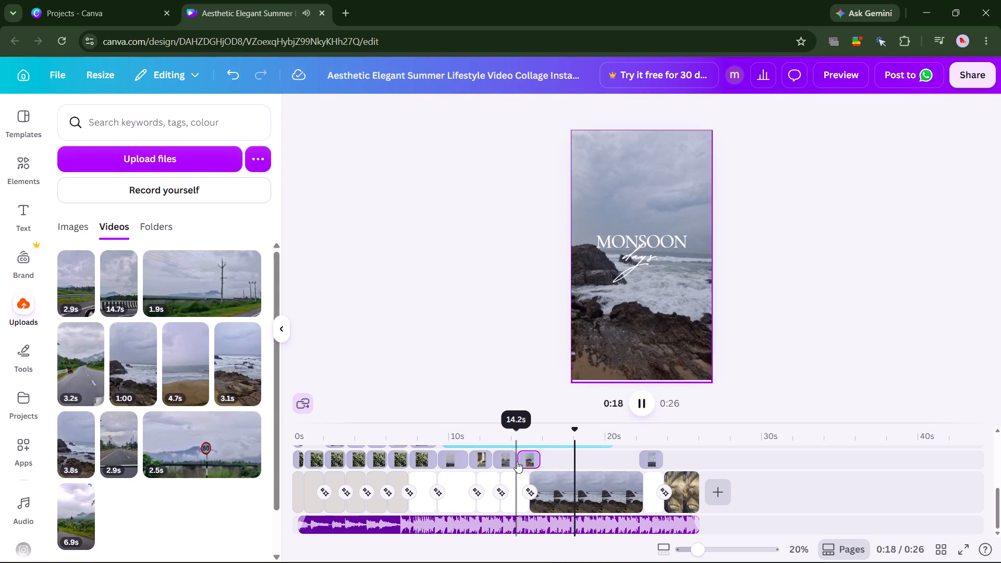
{"action": "left_click", "coordinate": [645, 402]}
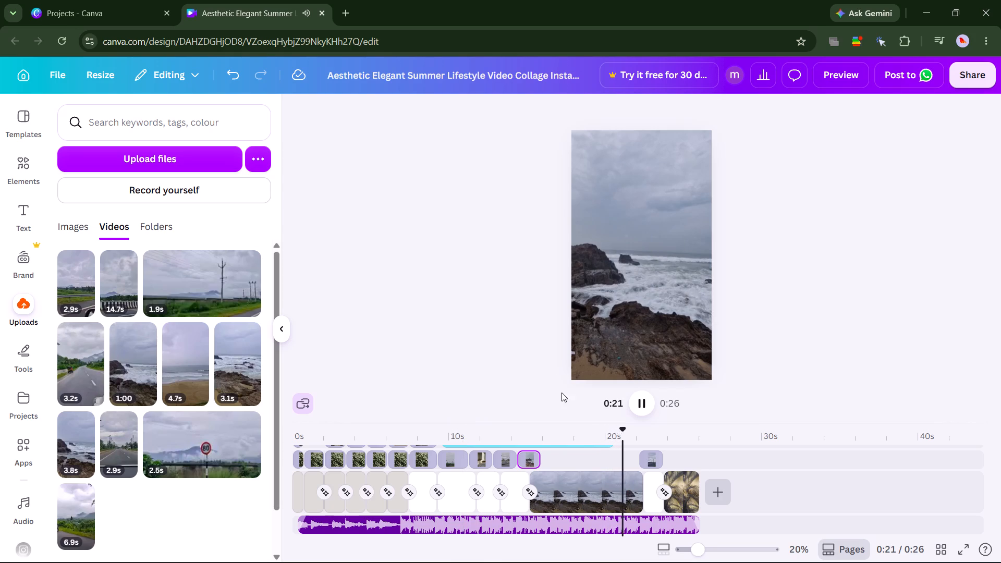
Replace the 3.8s rocky beach clip at about 15 seconds with the uploaded 3.1s rocky shore video.
{"action": "left_click", "coordinate": [529, 460]}
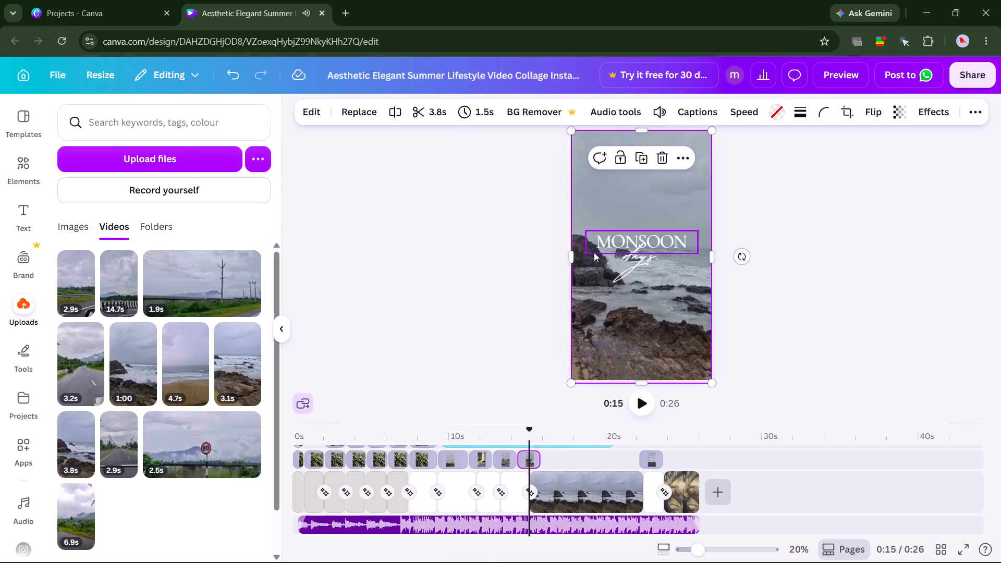
{"action": "left_click", "coordinate": [356, 108]}
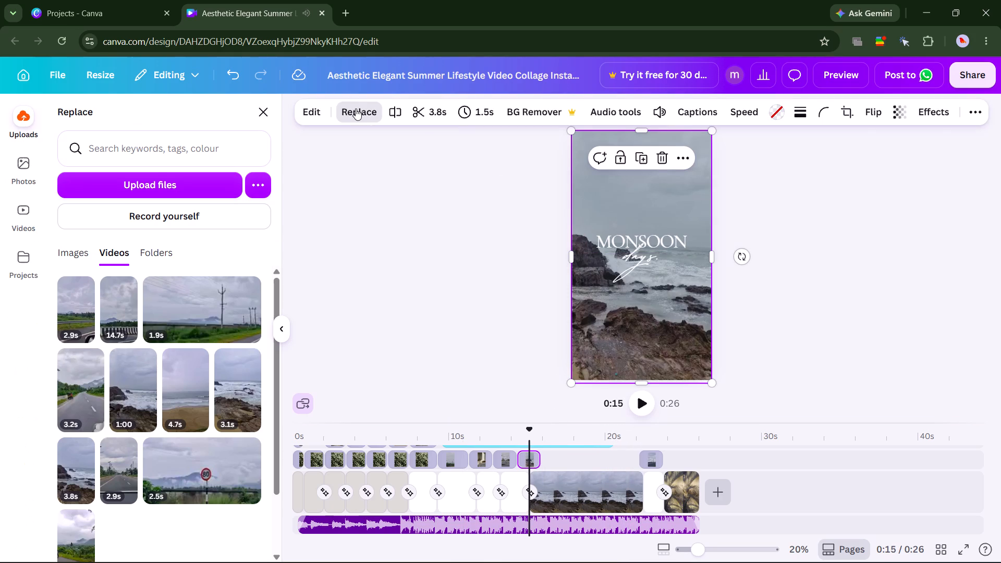
{"action": "left_click", "coordinate": [239, 394]}
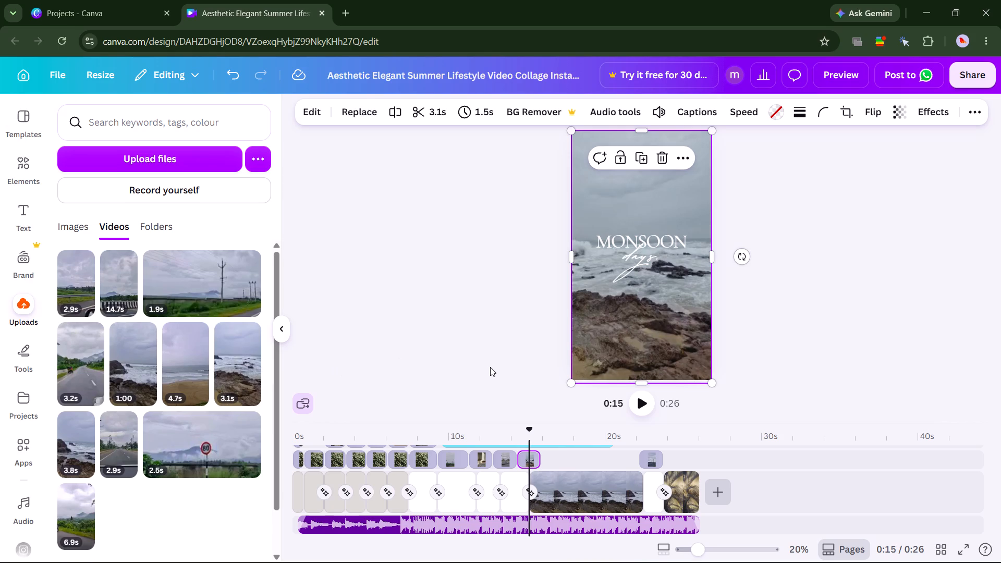
Play the video from 15 seconds, and replay it from 14 seconds to the end to review the 3.1s clip.
{"action": "left_click", "coordinate": [643, 400]}
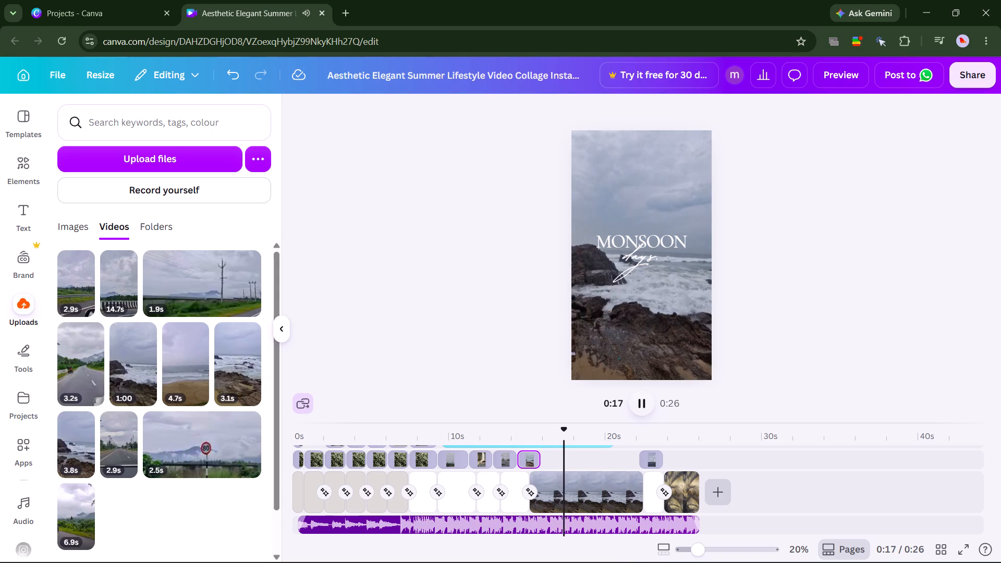
{"action": "left_click", "coordinate": [517, 461]}
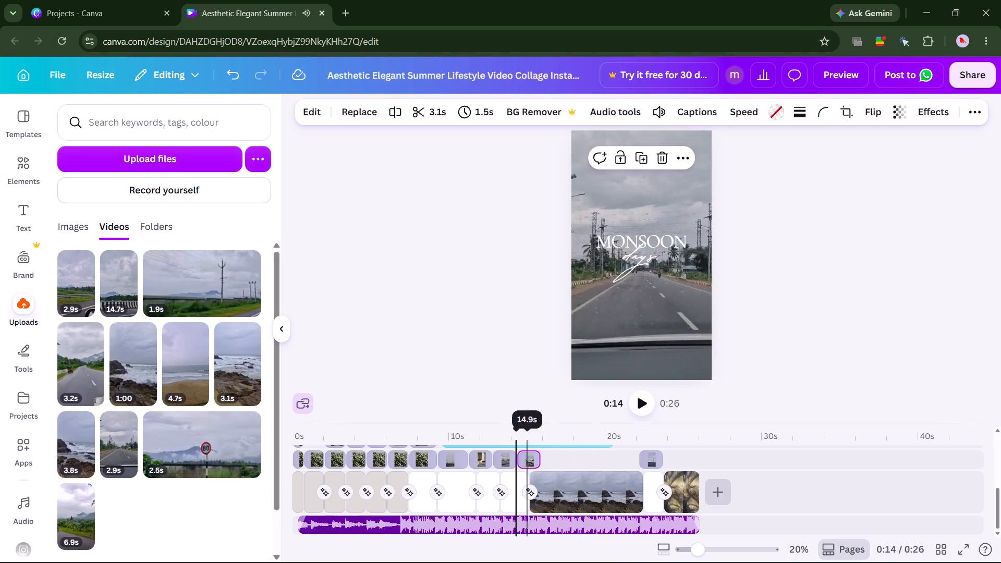
{"action": "left_click", "coordinate": [648, 400]}
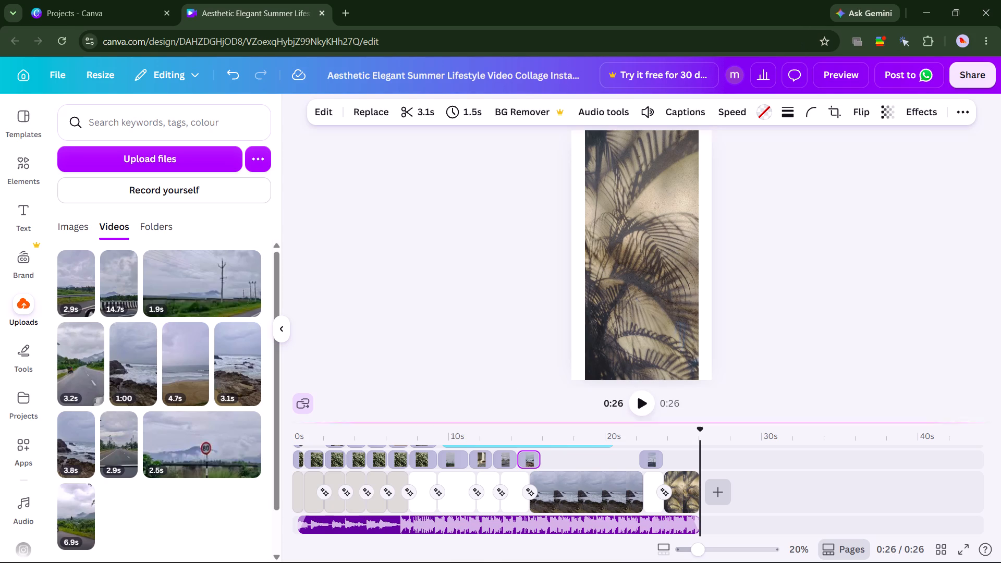
Play the whole video from the first collage page to review it.
{"action": "left_click", "coordinate": [297, 482]}
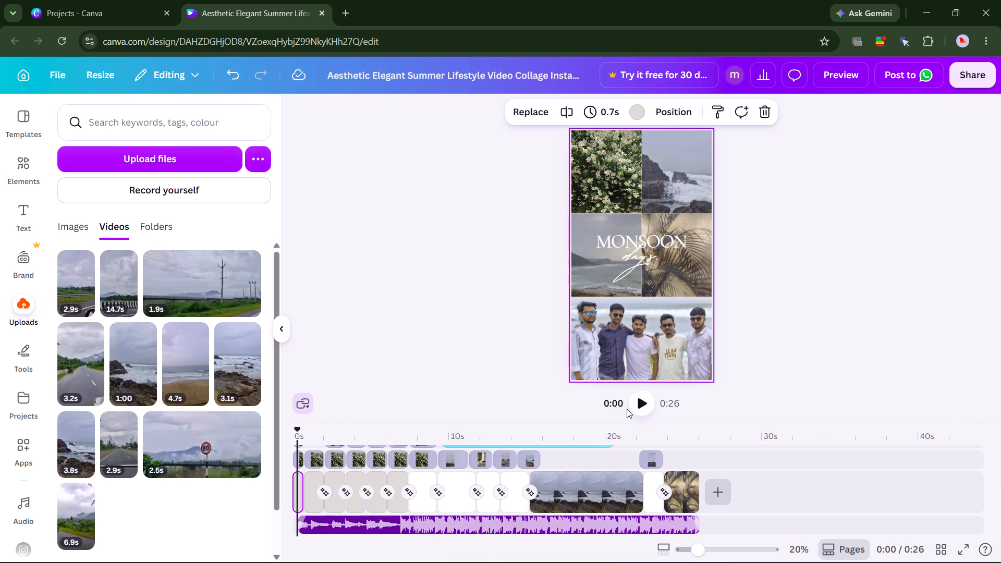
{"action": "left_click", "coordinate": [640, 406]}
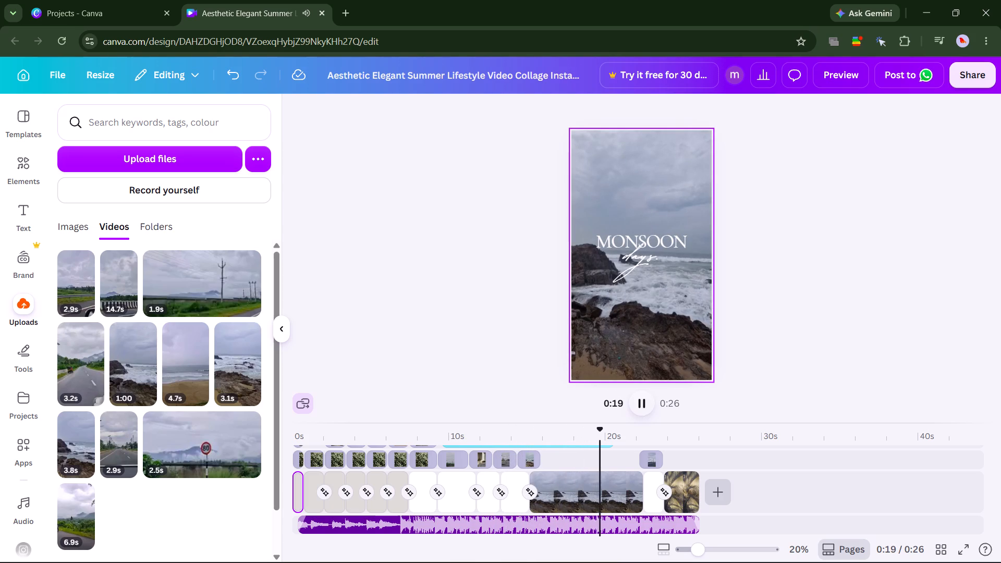
Set the timing of the 3.1s rocky shore clip, at about 15 seconds, to 3.0s.
{"action": "left_click", "coordinate": [527, 457]}
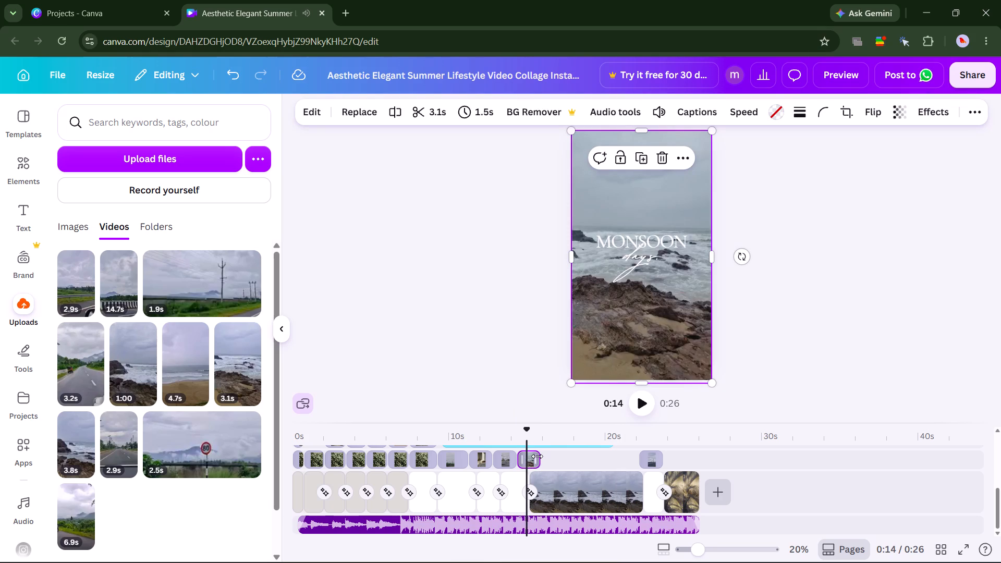
{"action": "left_click", "coordinate": [474, 116]}
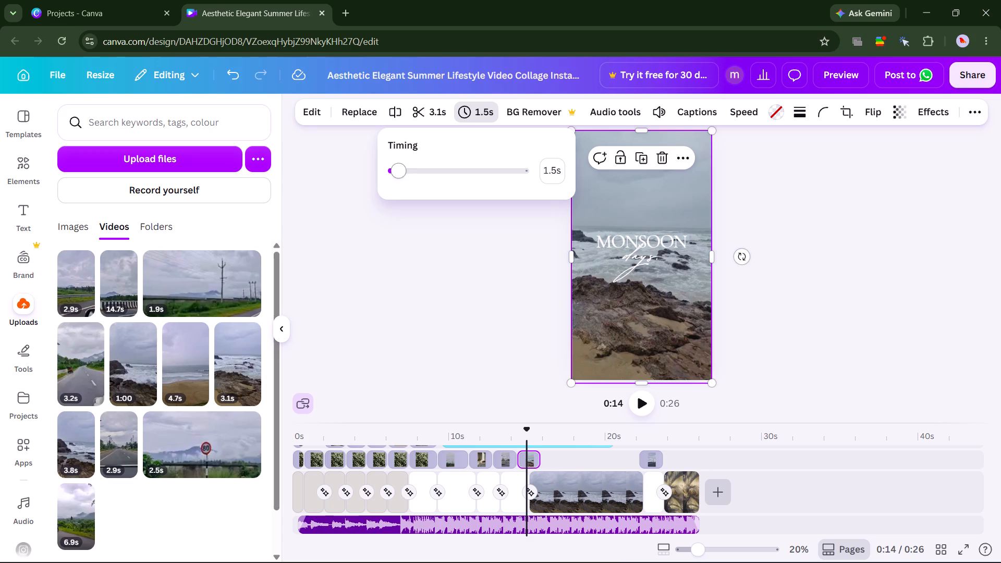
{"action": "left_click", "coordinate": [410, 174]}
{"action": "left_click_drag", "start_coordinate": [410, 174], "coordinate": [407, 175]}
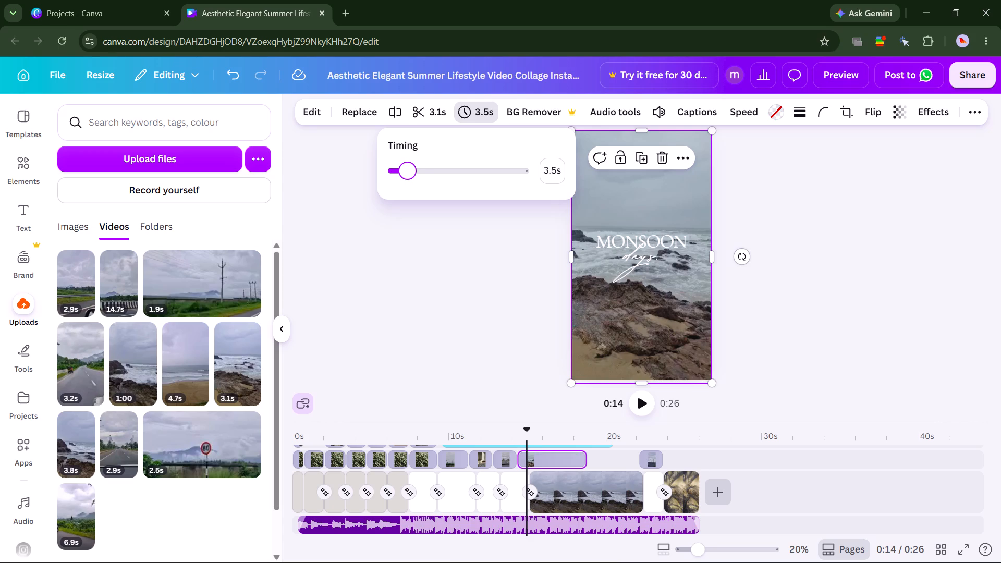
{"action": "left_click_drag", "start_coordinate": [407, 175], "coordinate": [404, 176]}
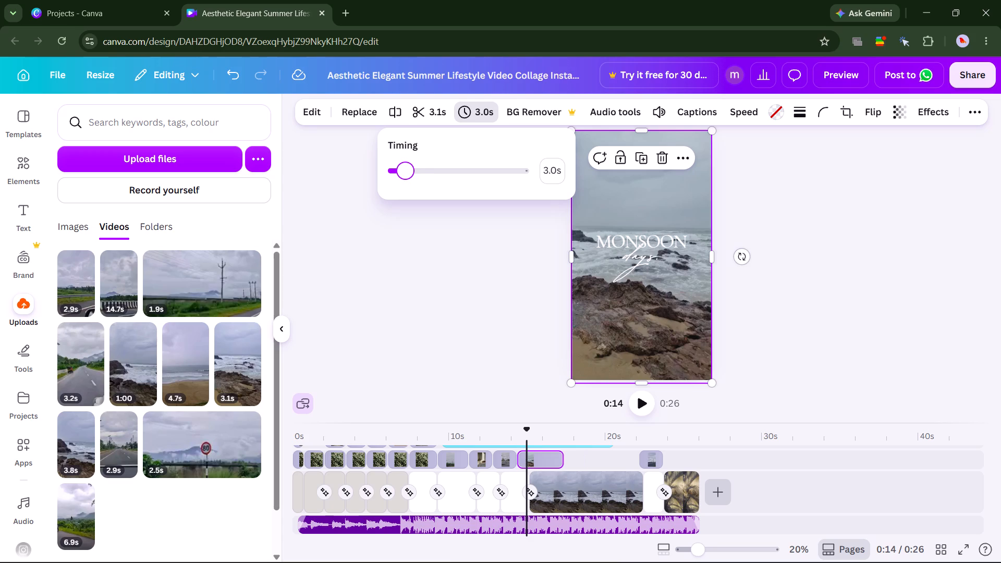
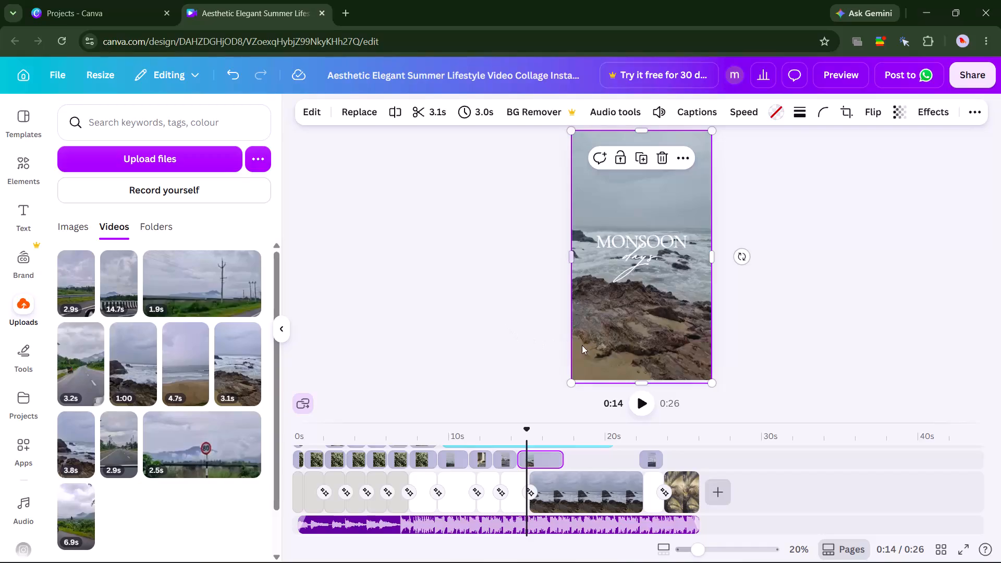
Play the 3.0s rocky shore clip from 14 seconds to review where it ends.
{"action": "left_click", "coordinate": [643, 406]}
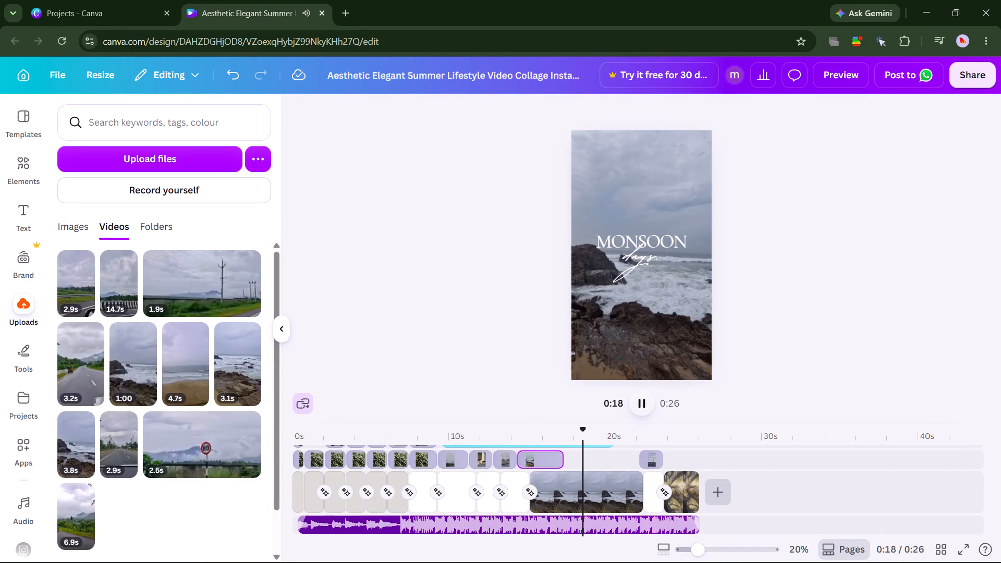
{"action": "left_click", "coordinate": [564, 459]}
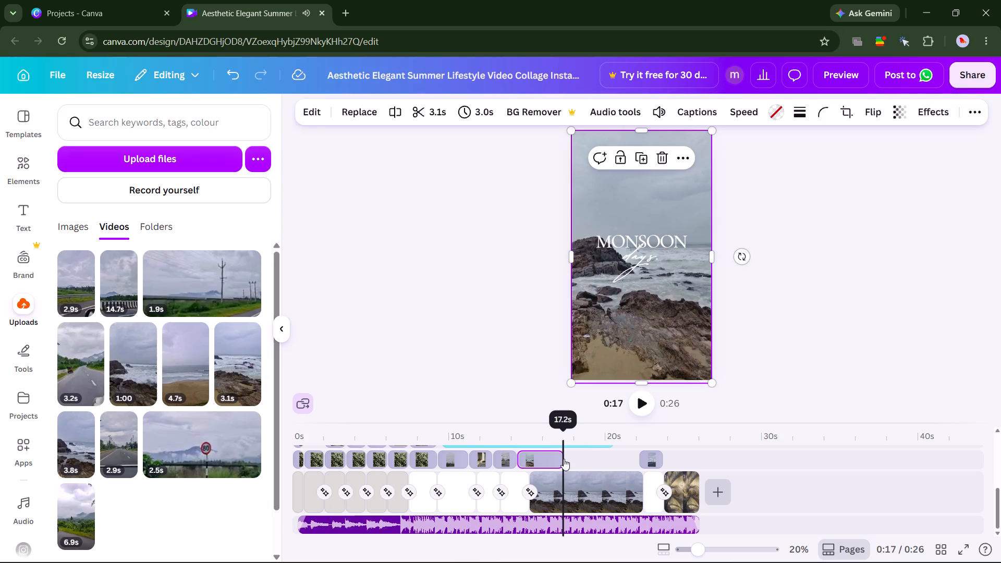
{"action": "right_click_drag", "start_coordinate": [559, 458], "coordinate": [555, 459]}
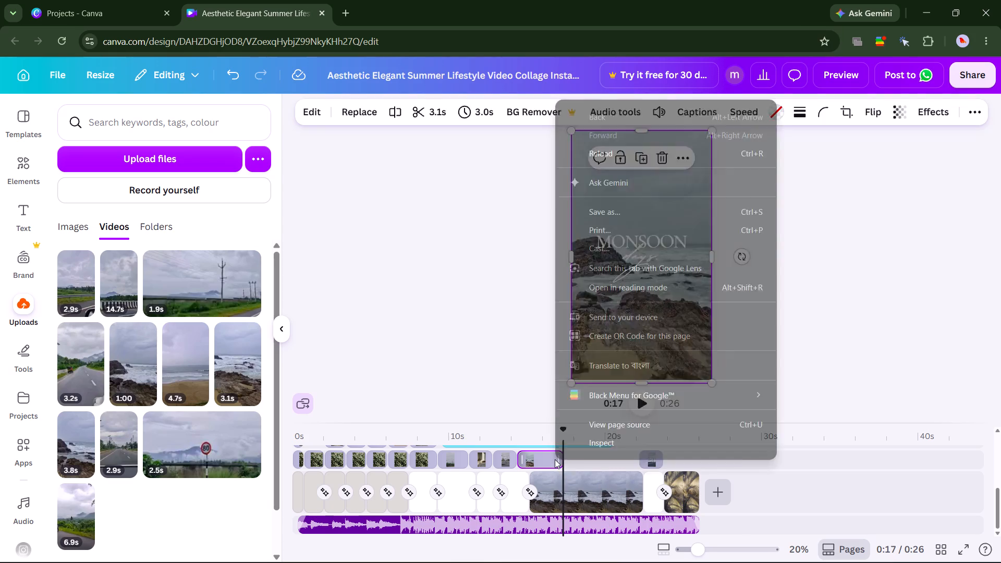
{"action": "left_click", "coordinate": [535, 490]}
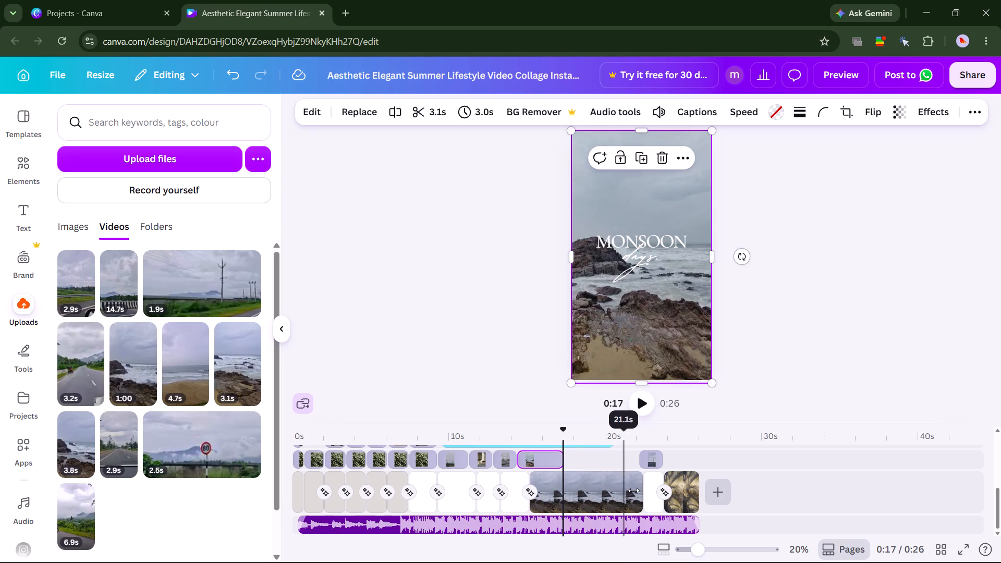
Add a blank page at the end of the timeline and shorten it to 1.6s.
{"action": "left_click", "coordinate": [721, 489]}
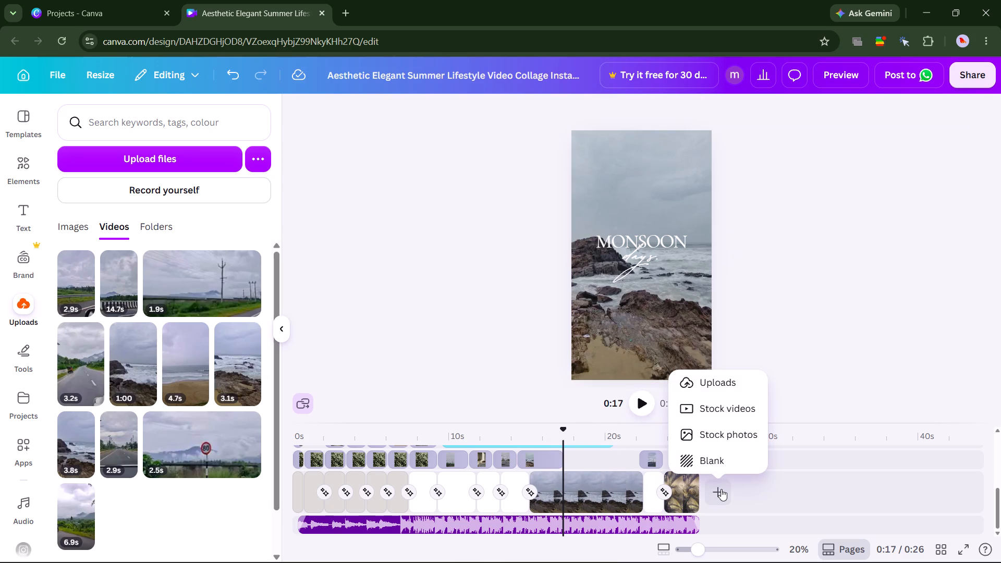
{"action": "left_click", "coordinate": [712, 456]}
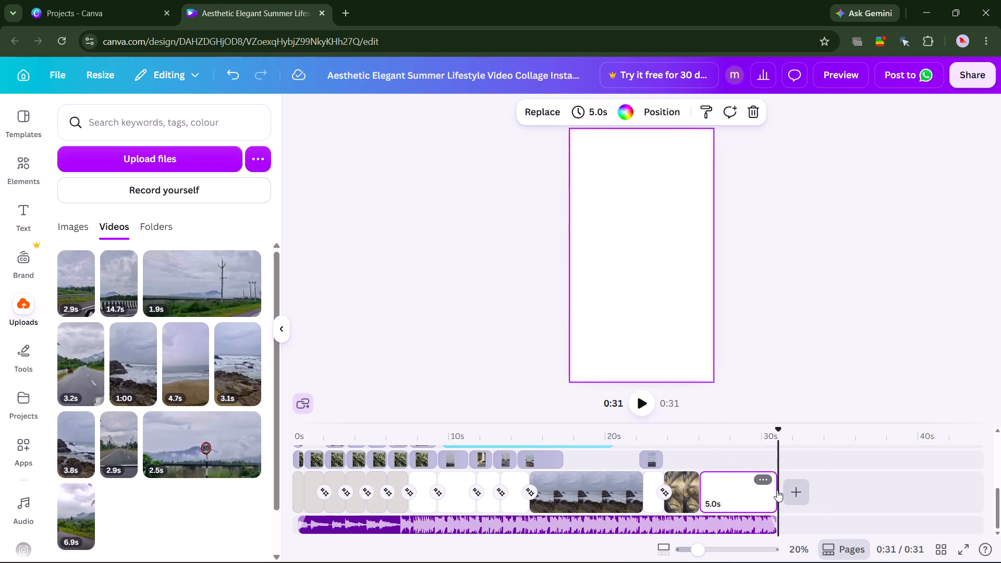
{"action": "left_click_drag", "start_coordinate": [777, 490], "coordinate": [761, 493]}
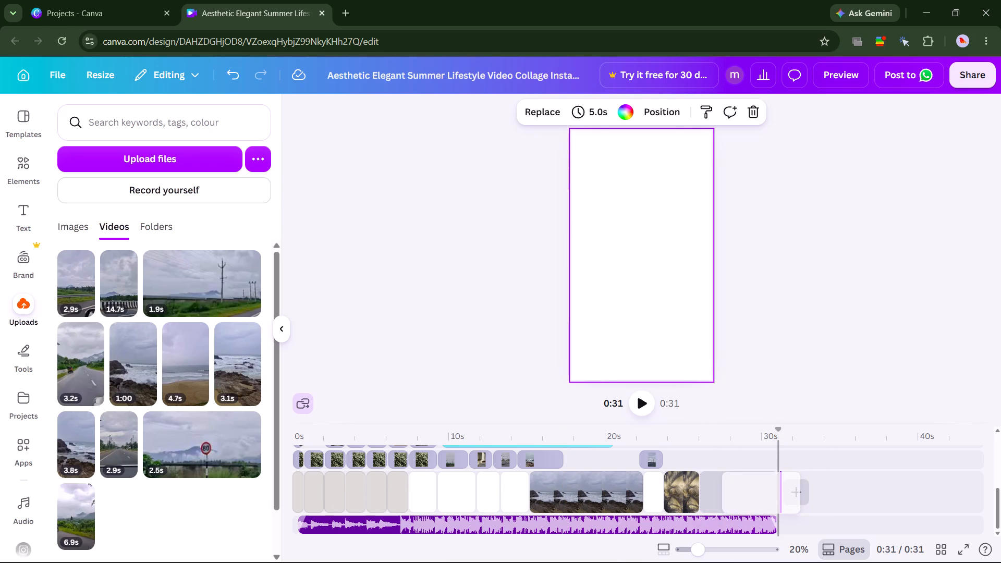
{"action": "left_click_drag", "start_coordinate": [761, 493], "coordinate": [750, 494]}
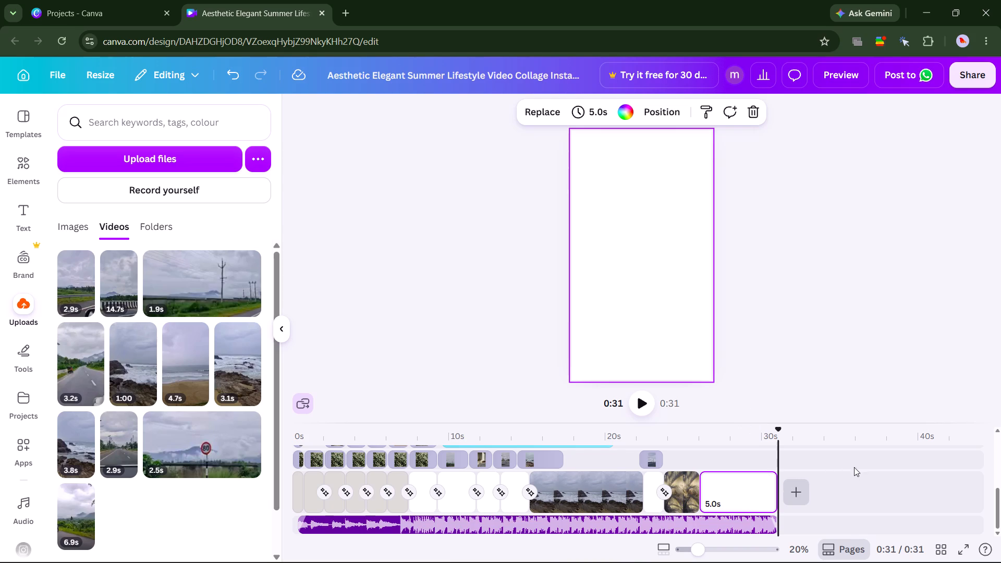
{"action": "right_click_drag", "start_coordinate": [767, 489], "coordinate": [739, 494]}
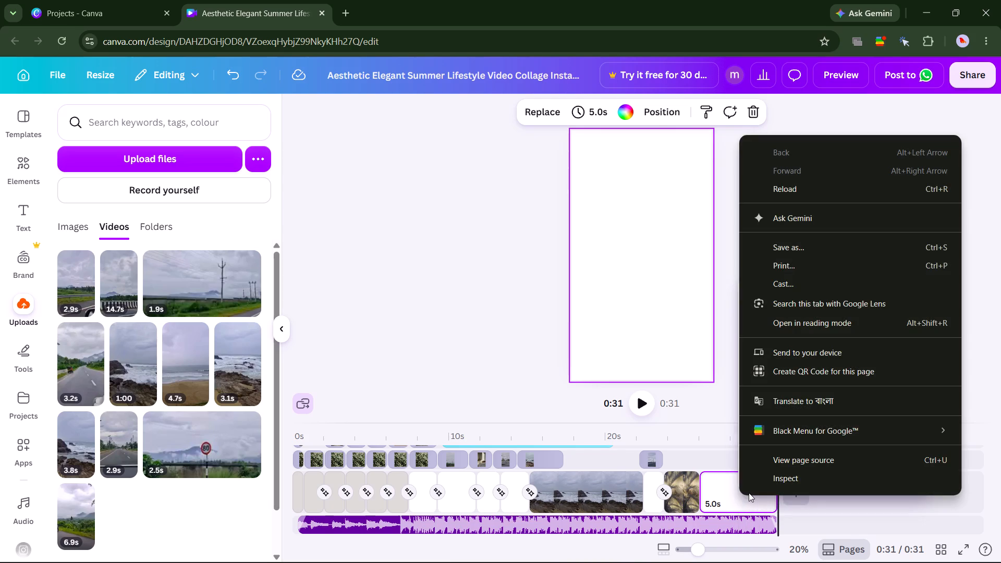
{"action": "left_click", "coordinate": [761, 498]}
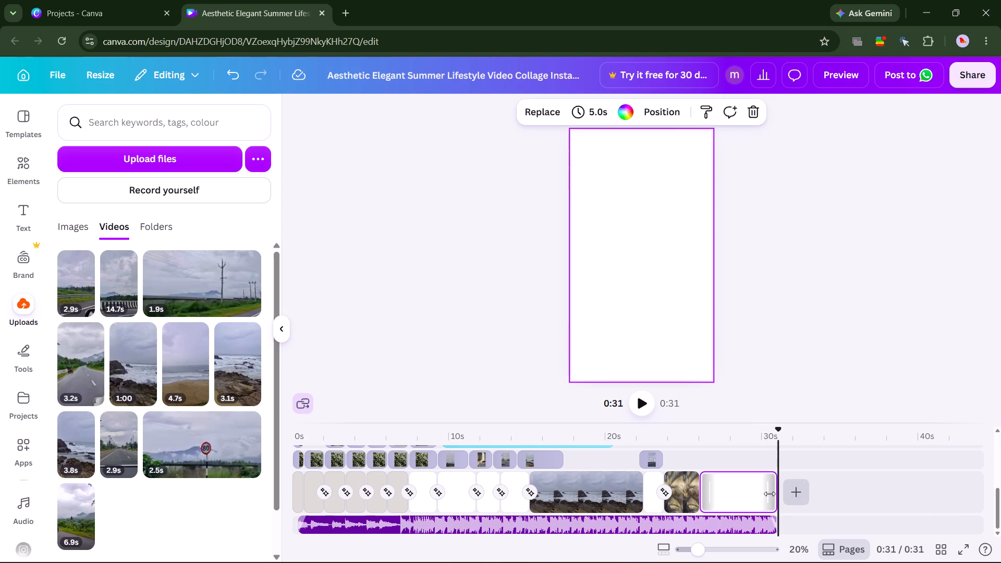
{"action": "left_click_drag", "start_coordinate": [769, 494], "coordinate": [724, 503]}
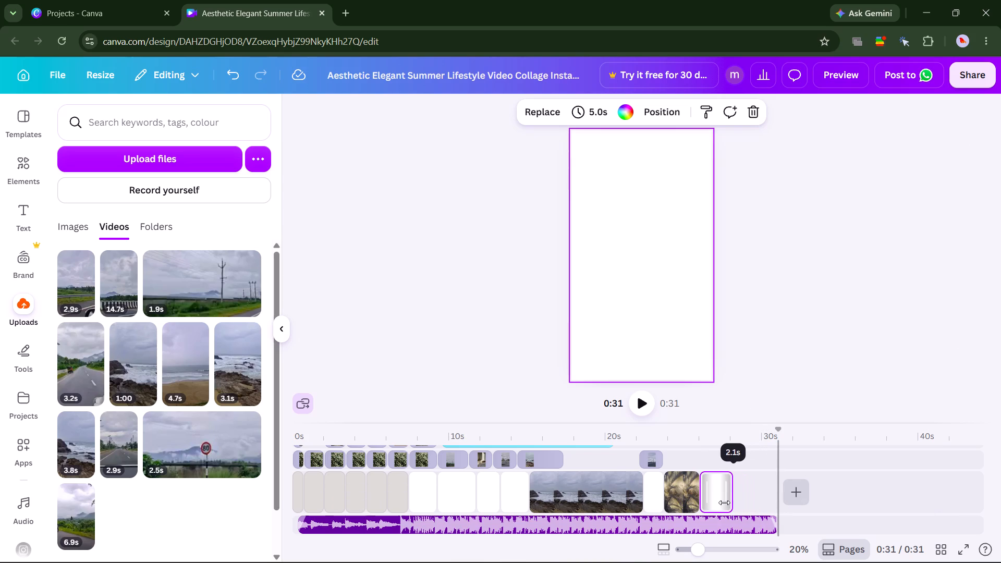
{"action": "left_click_drag", "start_coordinate": [724, 503], "coordinate": [717, 507]}
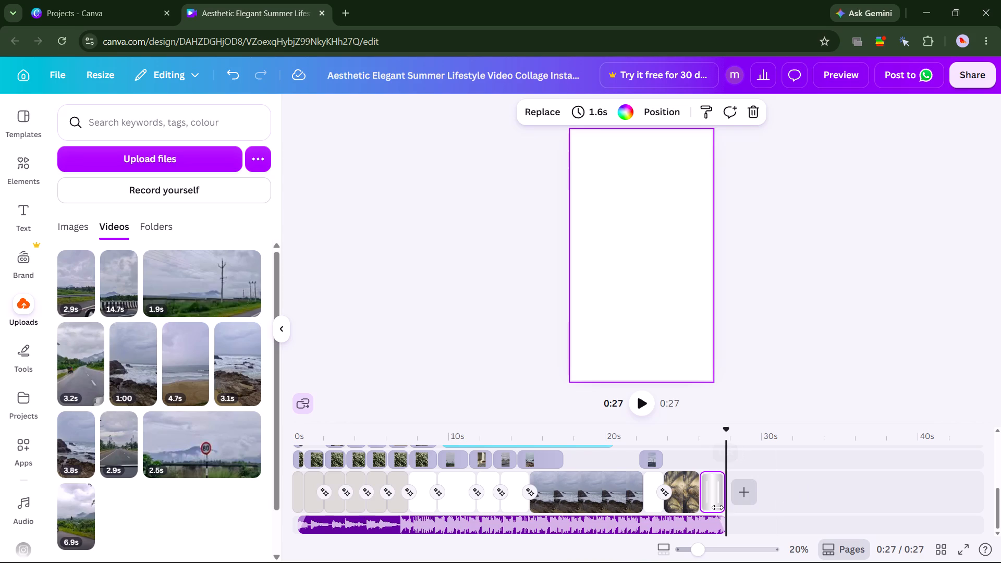
Move the 1.6s blank page to about 15 seconds, directly before the long rocky shore video page.
{"action": "left_click_drag", "start_coordinate": [713, 494], "coordinate": [680, 488]}
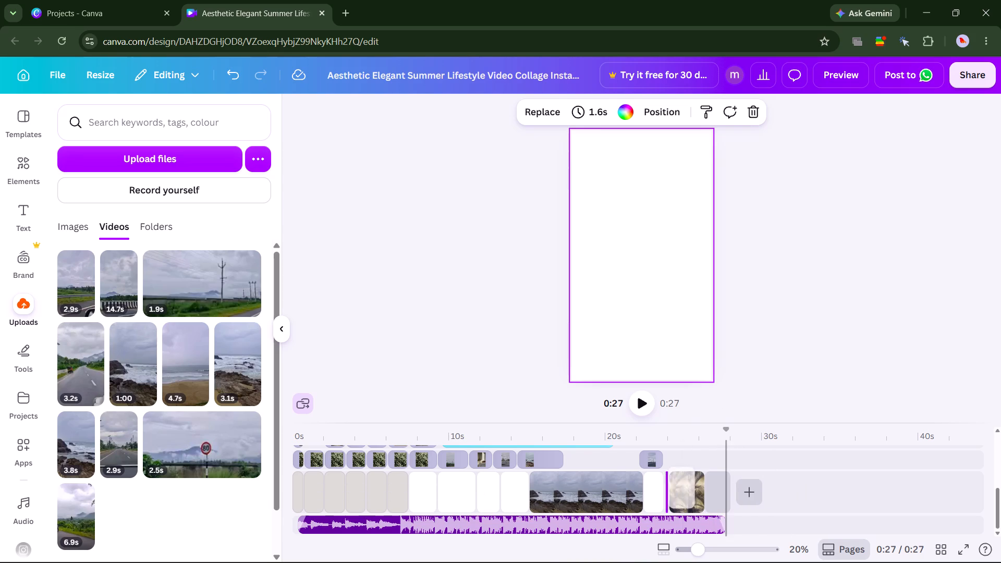
{"action": "left_click_drag", "start_coordinate": [680, 488], "coordinate": [556, 491]}
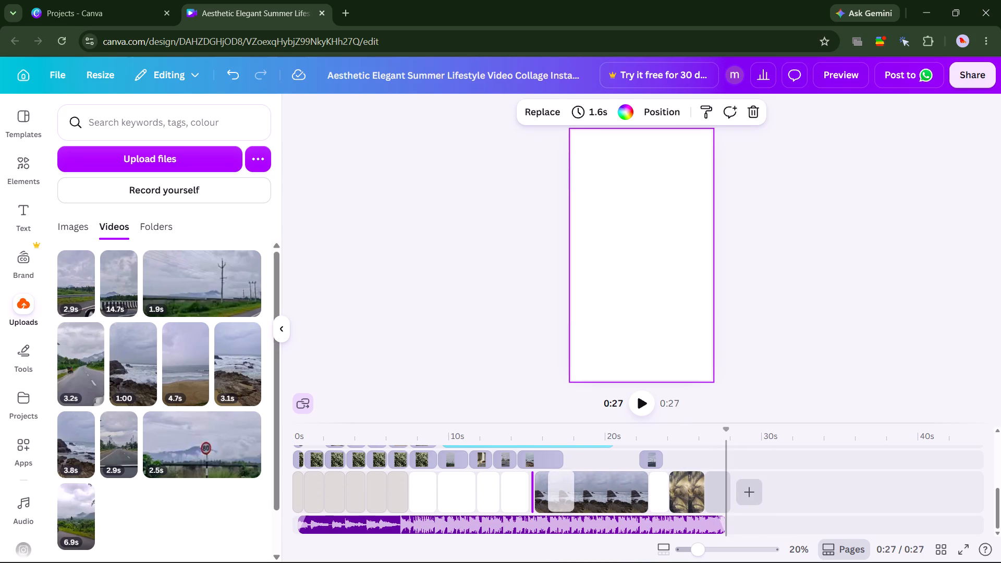
{"action": "left_click_drag", "start_coordinate": [556, 491], "coordinate": [528, 494]}
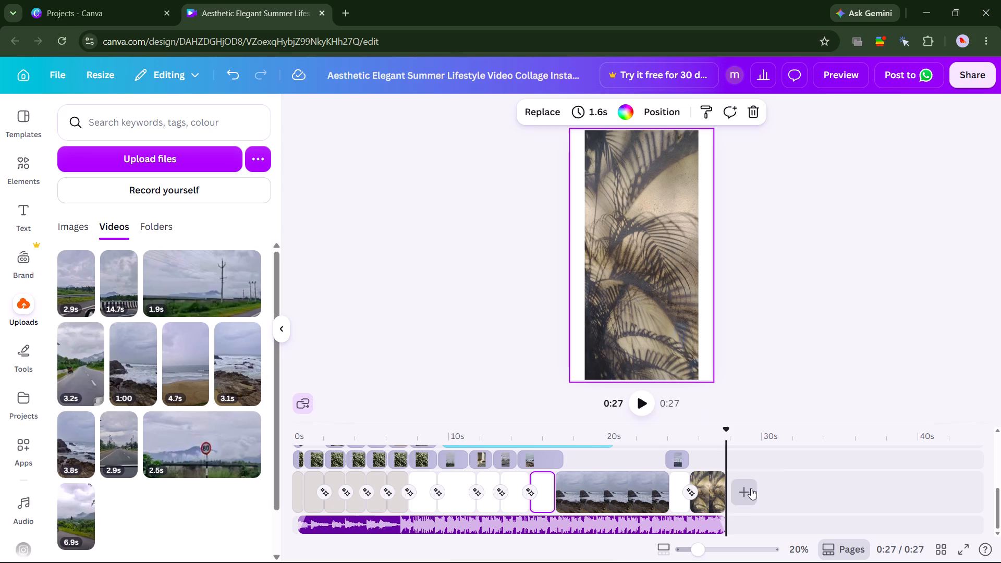
Trim the rocky shore clip with the "Monsoon days" title, at about 15 seconds, to 2.4s.
{"action": "left_click", "coordinate": [551, 455]}
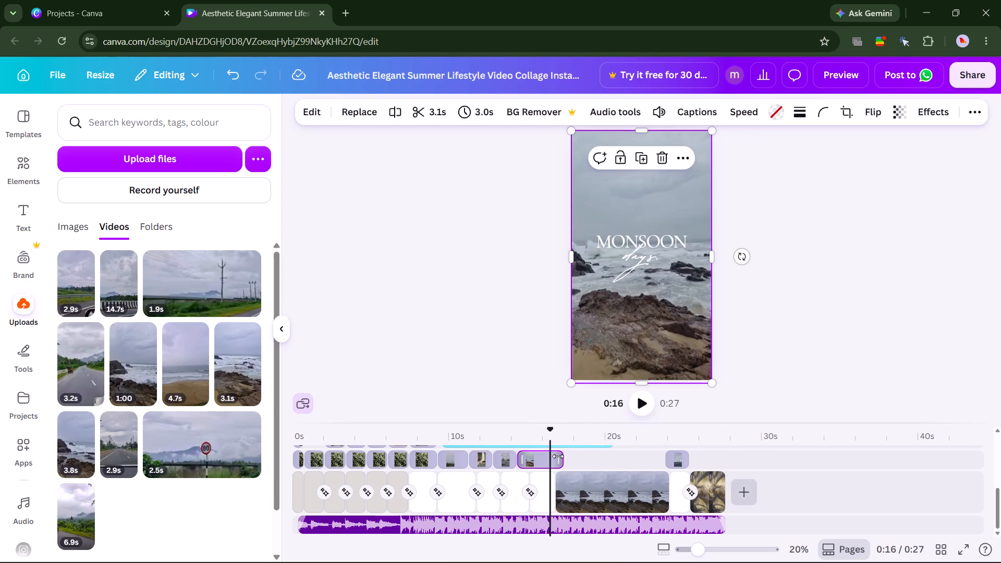
{"action": "left_click_drag", "start_coordinate": [558, 456], "coordinate": [548, 456]}
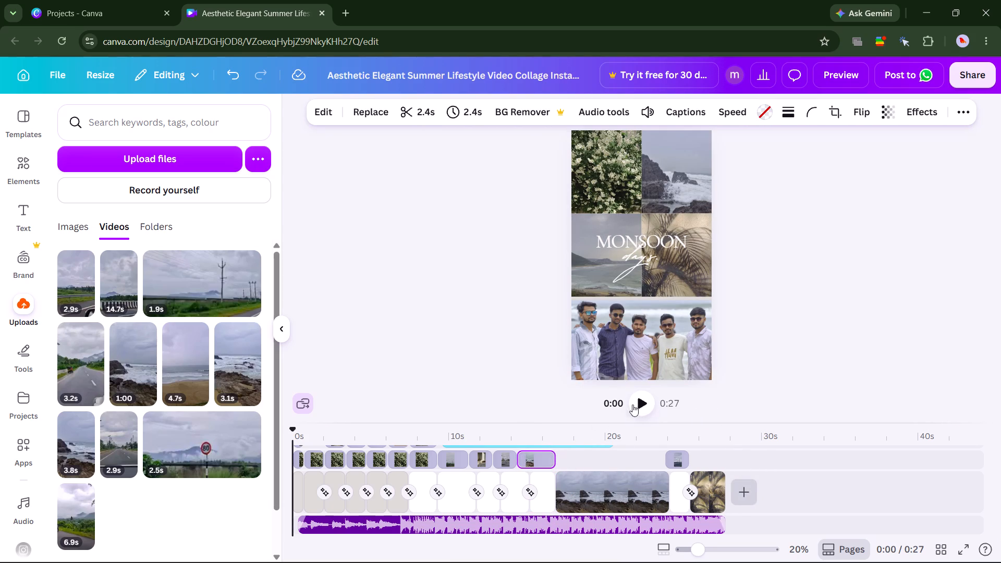
Play the whole video from the first collage page to review the new timing.
{"action": "left_click", "coordinate": [647, 394]}
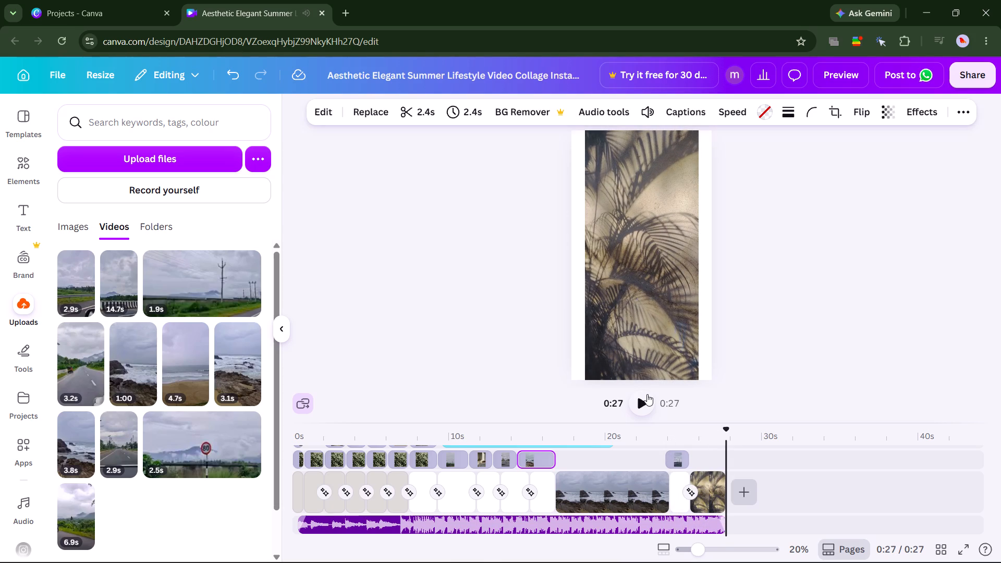
{"action": "left_click", "coordinate": [433, 334]}
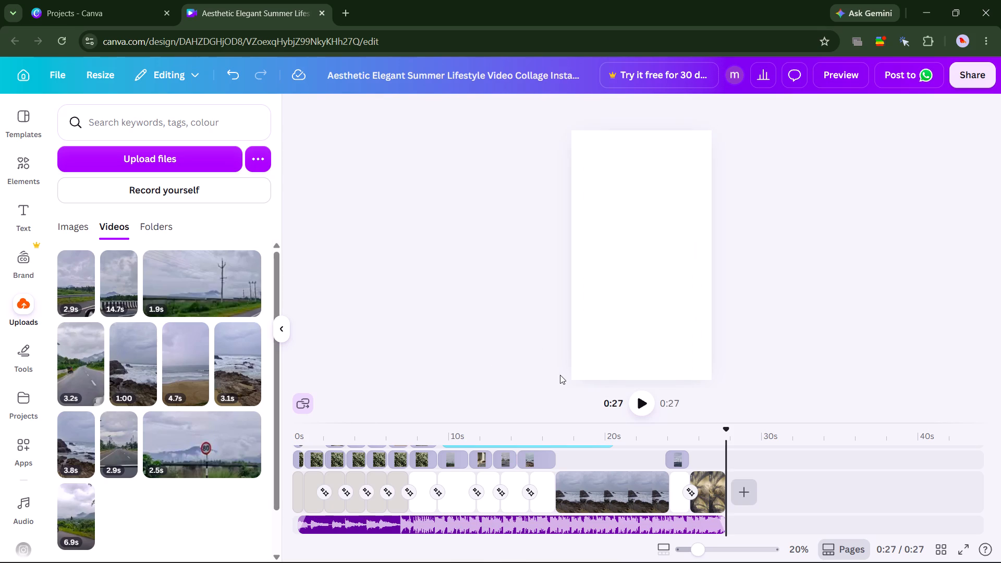
Examine the Kailasagiri image at 24 seconds, the timeline's text and image layers, and the image's available options.
{"action": "left_click", "coordinate": [676, 462]}
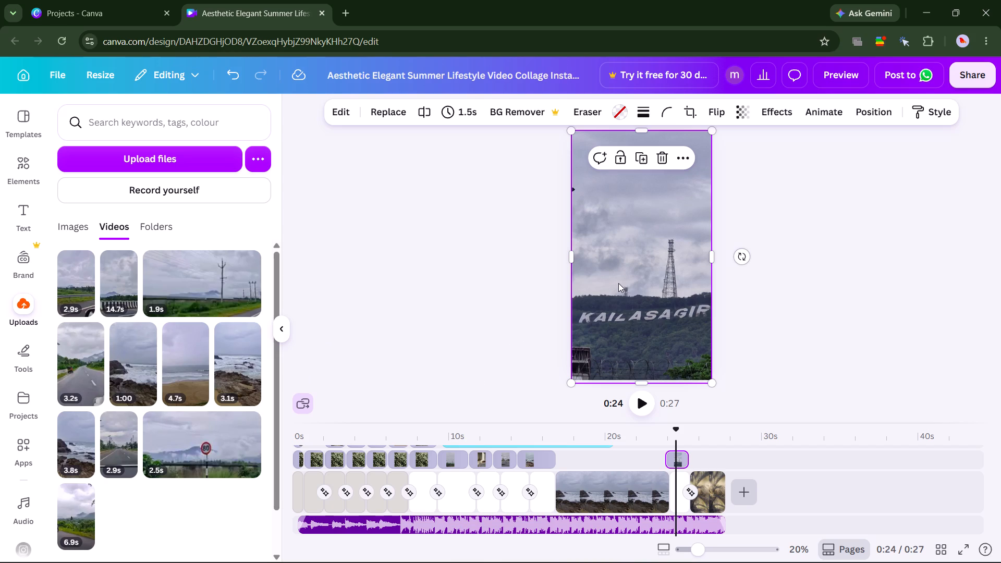
{"action": "scroll", "coordinate": [572, 459], "scroll_direction": "up", "scroll_amount": 1}
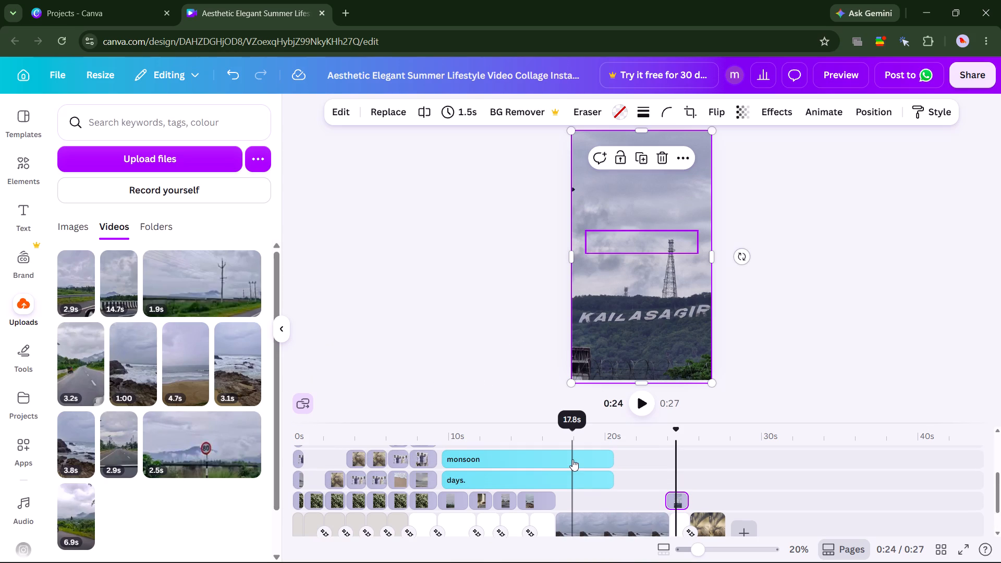
{"action": "scroll", "coordinate": [572, 459], "scroll_direction": "up", "scroll_amount": 3}
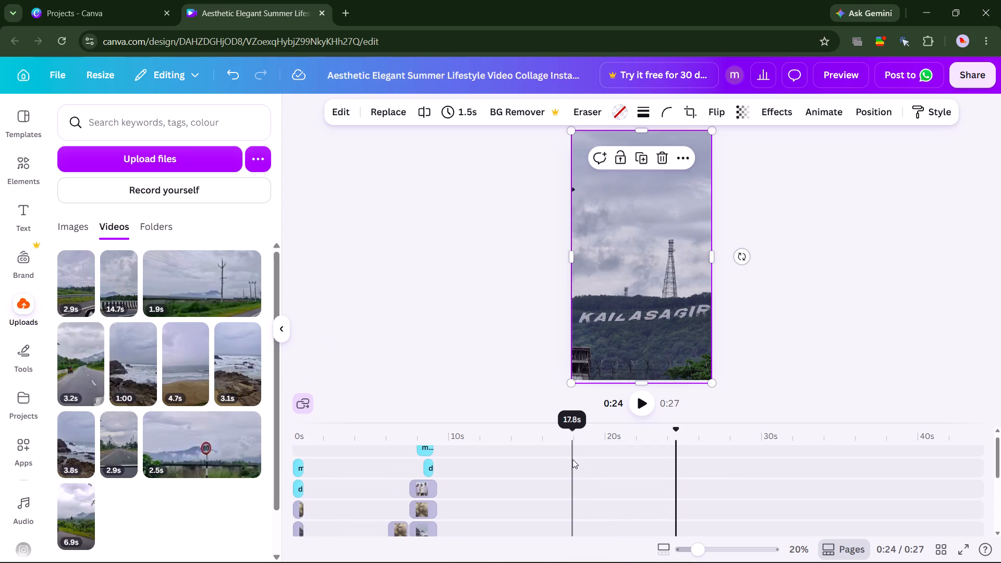
{"action": "scroll", "coordinate": [572, 459], "scroll_direction": "down", "scroll_amount": 1}
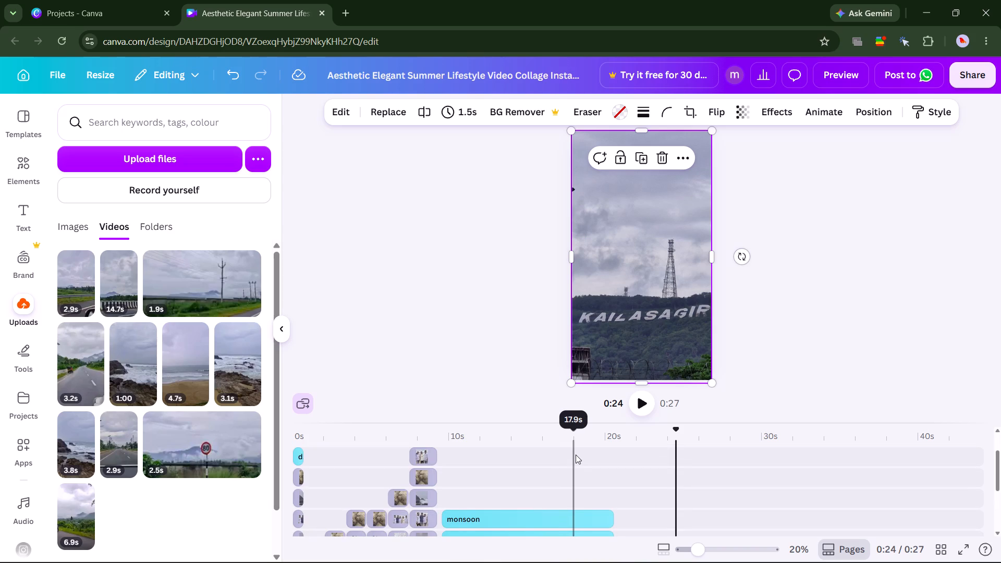
{"action": "scroll", "coordinate": [576, 455], "scroll_direction": "down", "scroll_amount": 3}
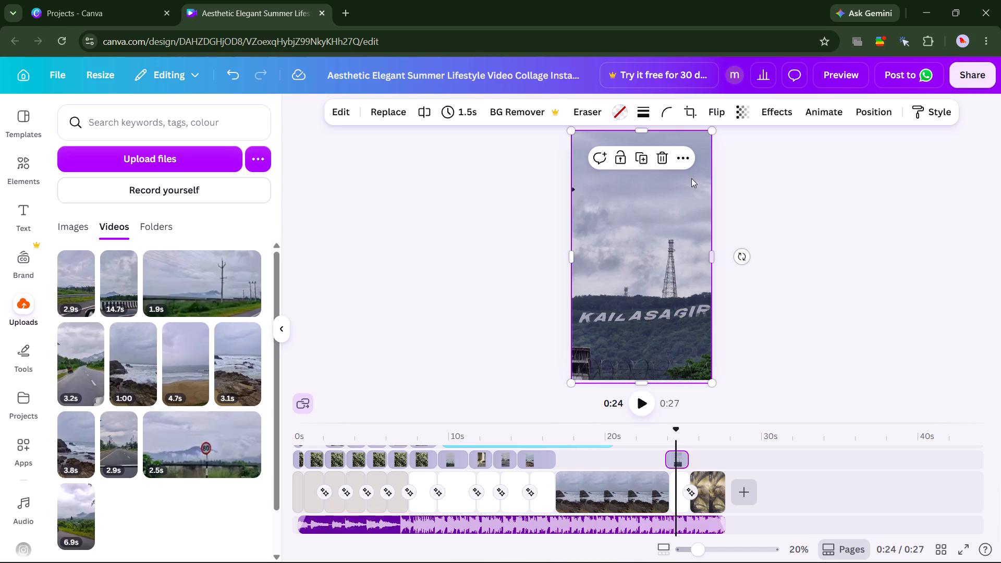
{"action": "left_click", "coordinate": [679, 157]}
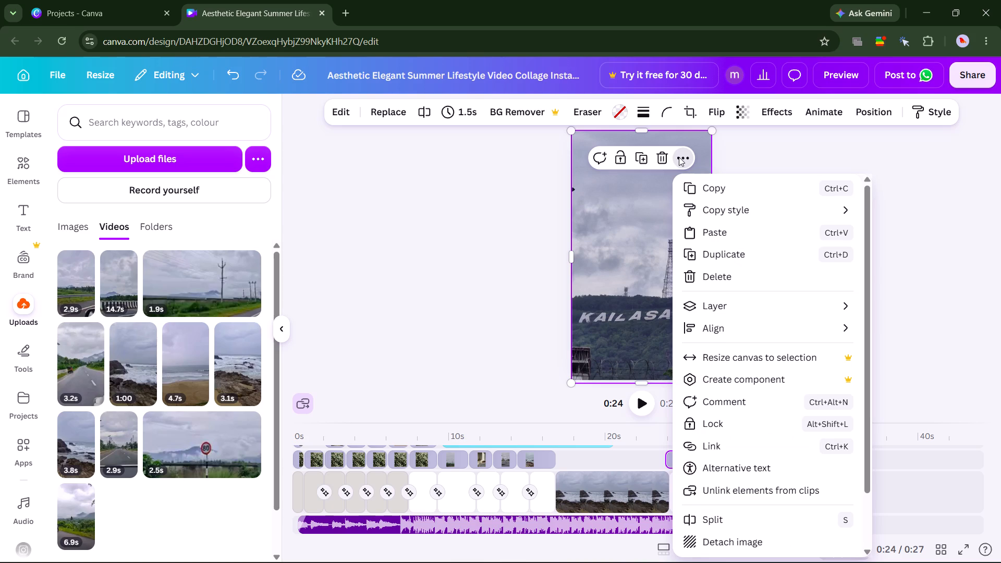
{"action": "left_click", "coordinate": [759, 151]}
{"action": "left_click", "coordinate": [693, 231]}
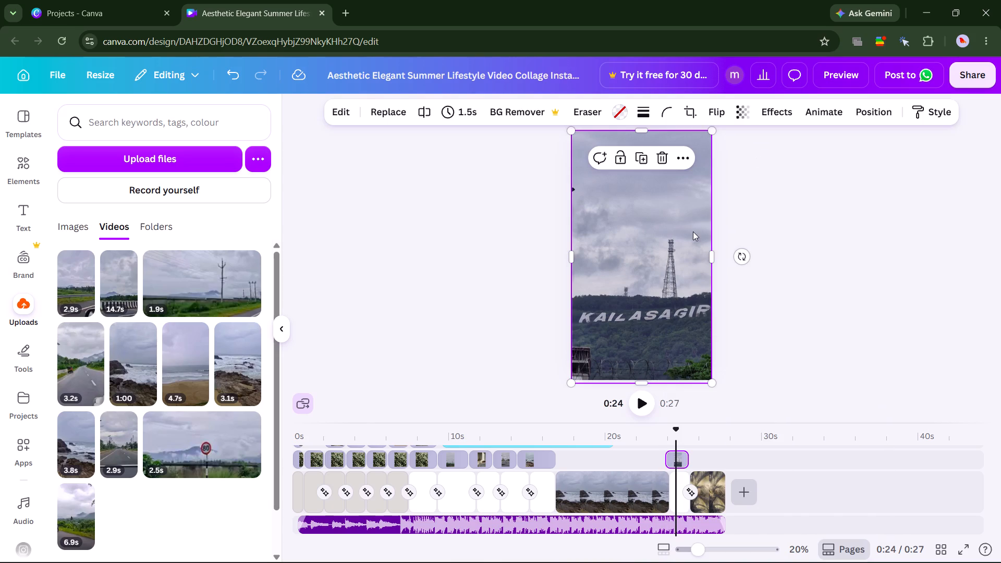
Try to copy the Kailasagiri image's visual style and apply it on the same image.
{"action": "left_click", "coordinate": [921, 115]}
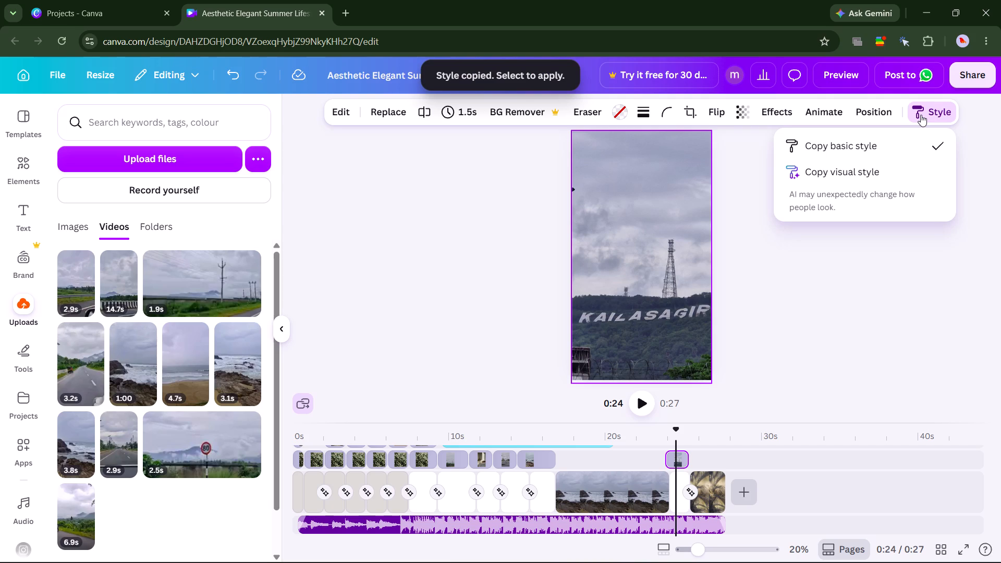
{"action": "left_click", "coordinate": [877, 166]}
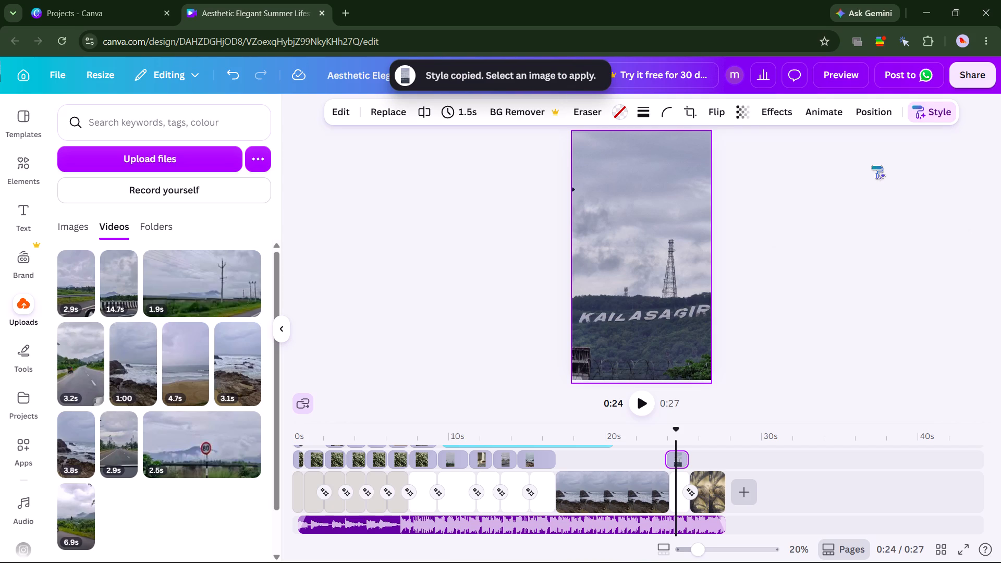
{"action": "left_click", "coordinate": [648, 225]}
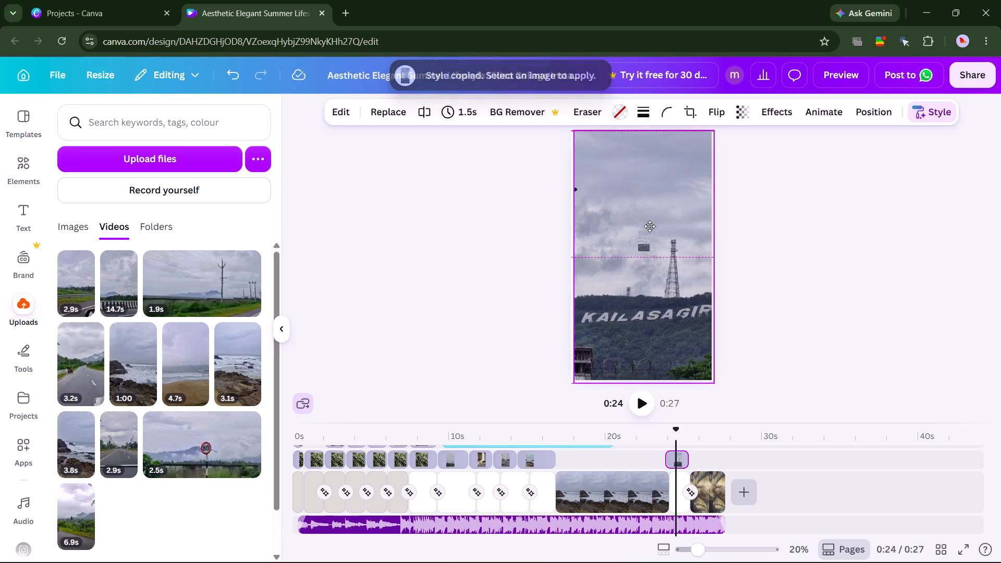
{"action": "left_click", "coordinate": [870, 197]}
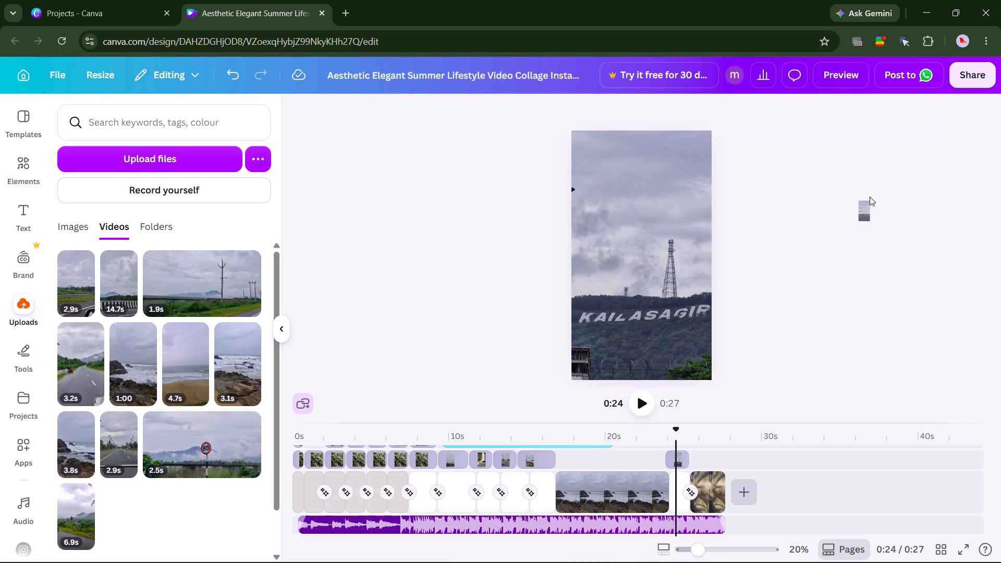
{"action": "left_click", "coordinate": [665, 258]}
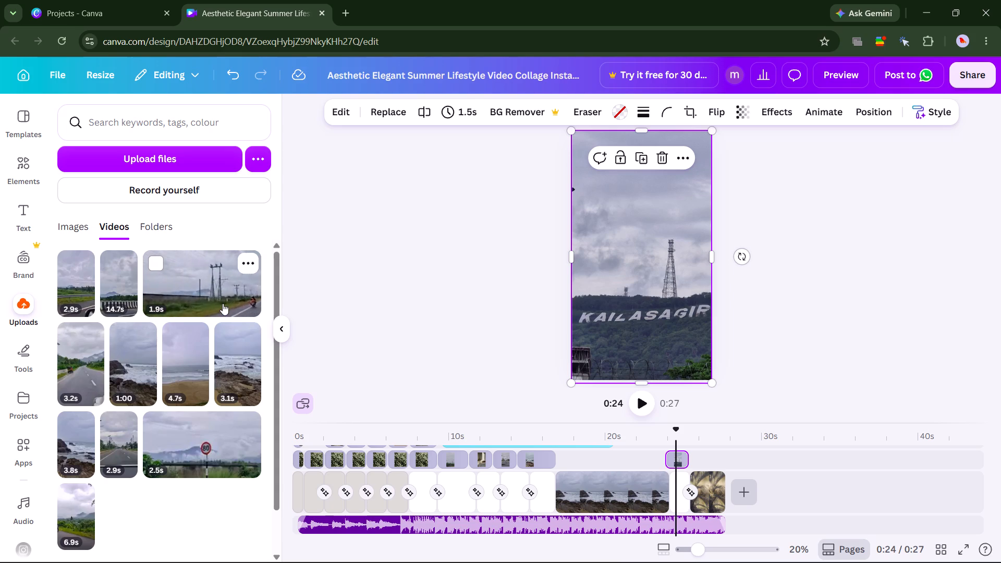
Browse the audio library and preview the tracks Ukulele Fun, Romantic, Trends and Mysteries Of The Forest.
{"action": "left_click", "coordinate": [29, 508]}
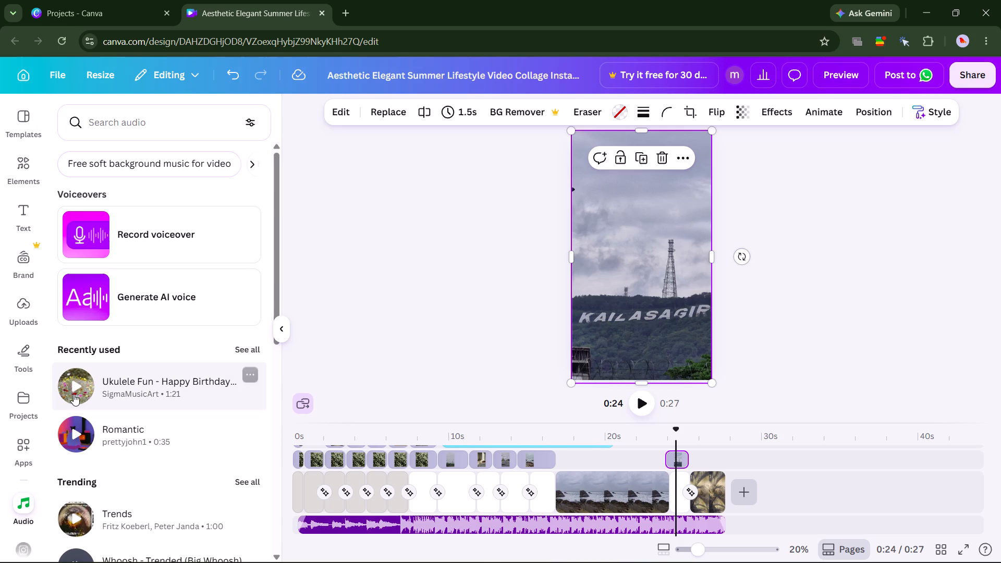
{"action": "left_click", "coordinate": [75, 393]}
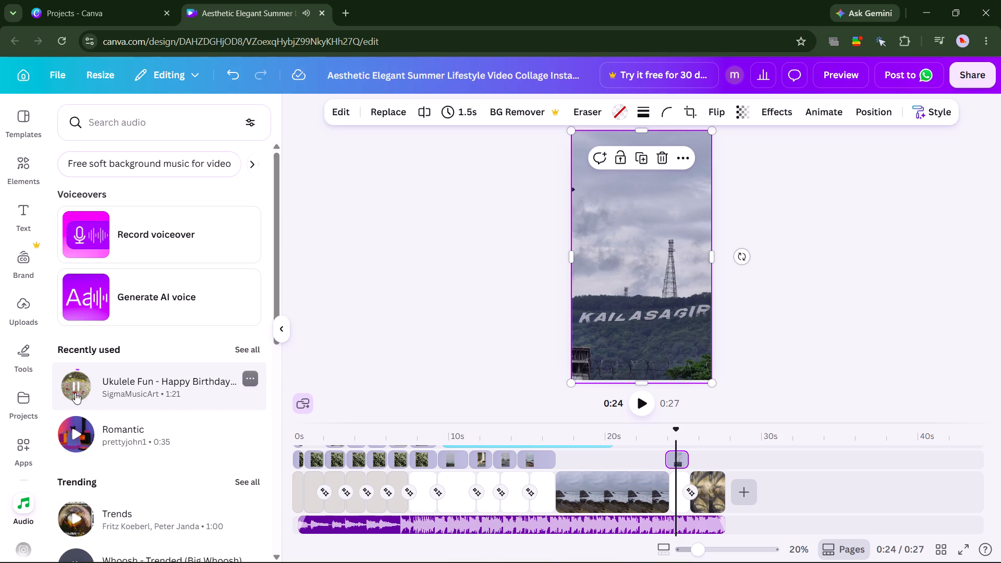
{"action": "left_click", "coordinate": [72, 431]}
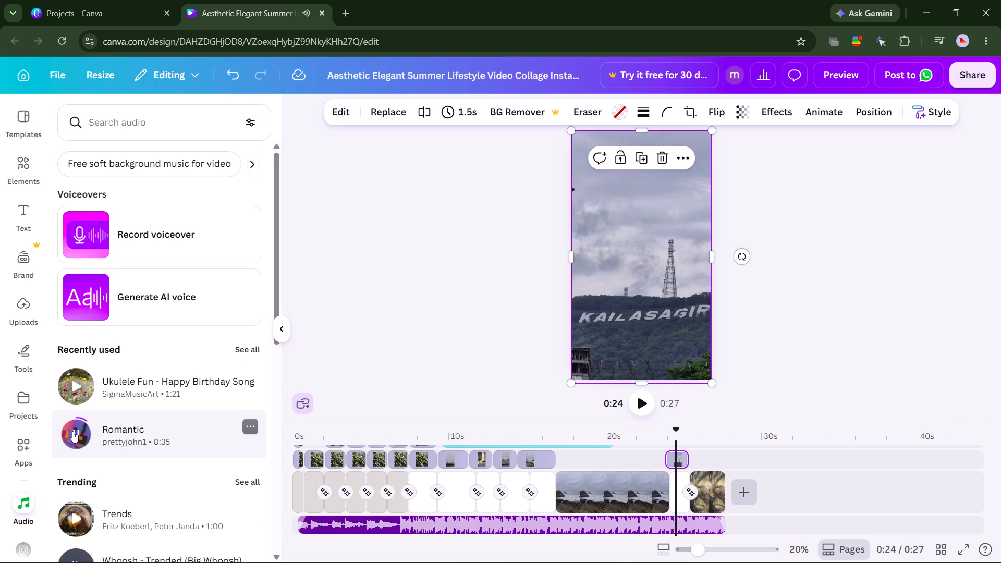
{"action": "left_click", "coordinate": [72, 515]}
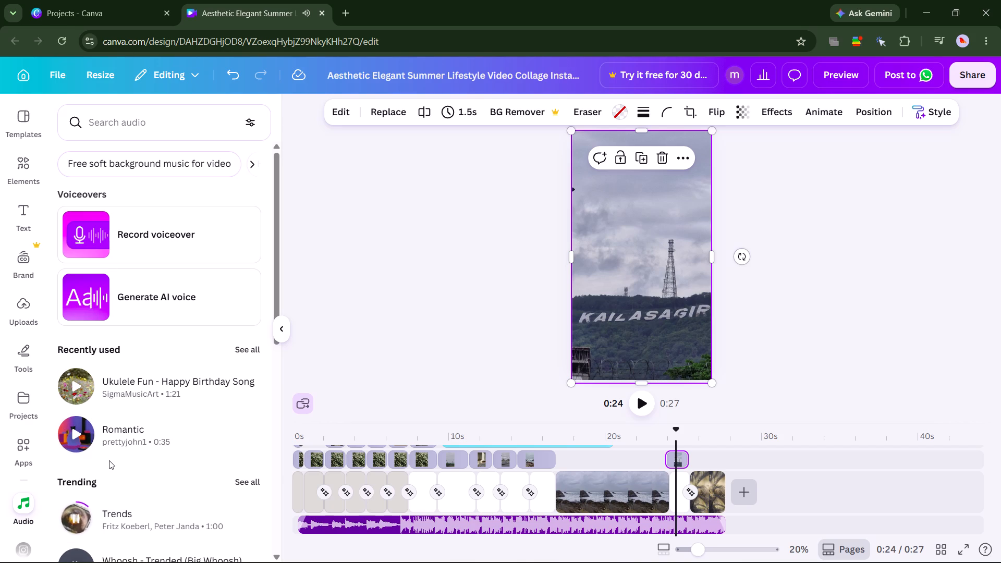
{"action": "scroll", "coordinate": [109, 460], "scroll_direction": "down", "scroll_amount": 6}
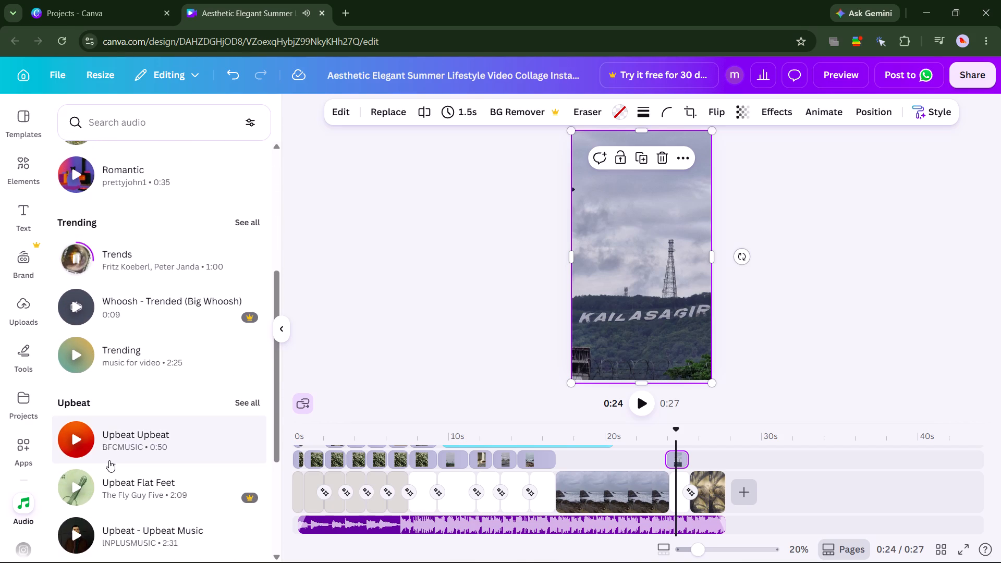
{"action": "scroll", "coordinate": [109, 460], "scroll_direction": "down", "scroll_amount": 3}
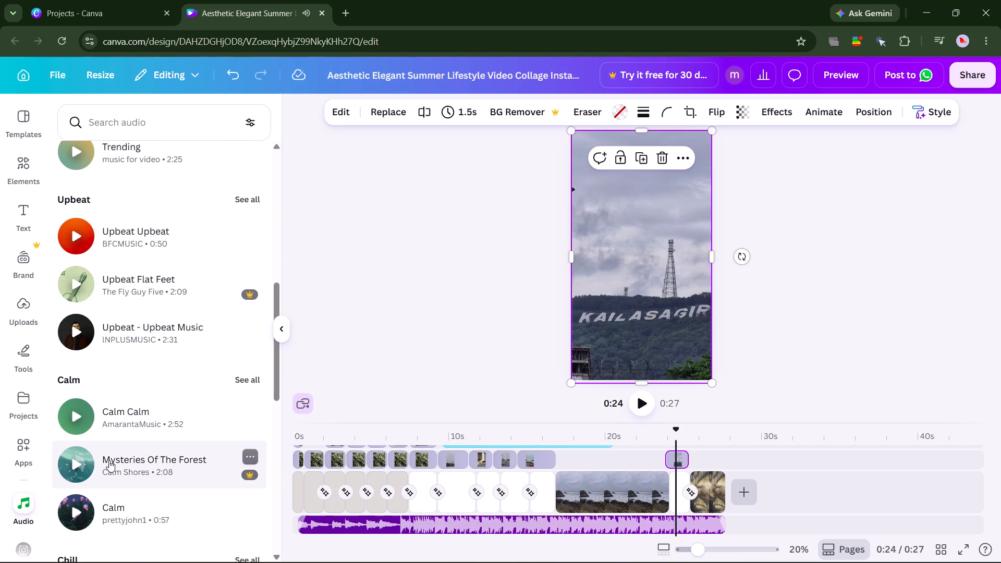
{"action": "left_click", "coordinate": [77, 463]}
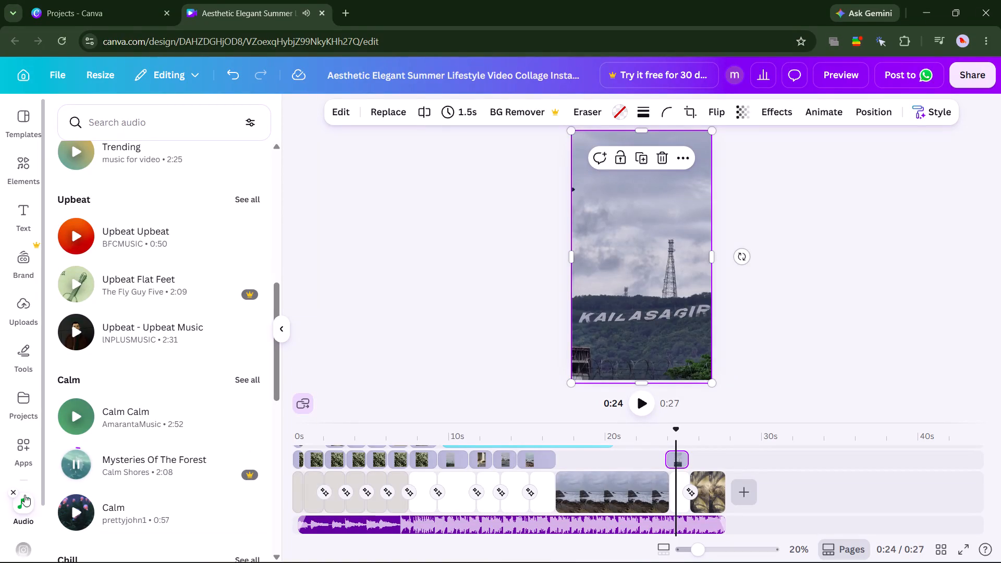
Explore the Music Maker app's creation page, its music library including your own music, and the app's options.
{"action": "scroll", "coordinate": [25, 495], "scroll_direction": "down", "scroll_amount": 2}
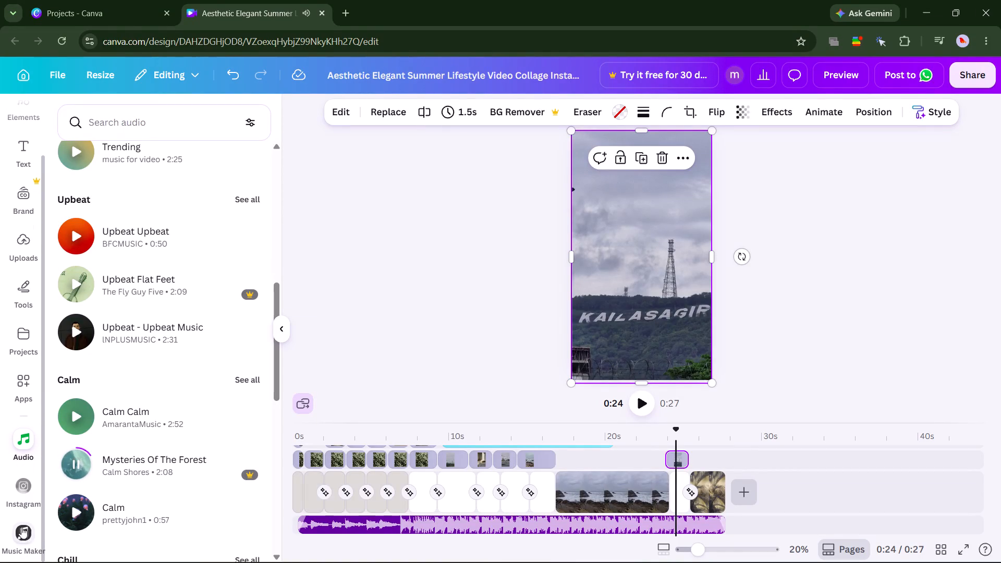
{"action": "left_click", "coordinate": [21, 536]}
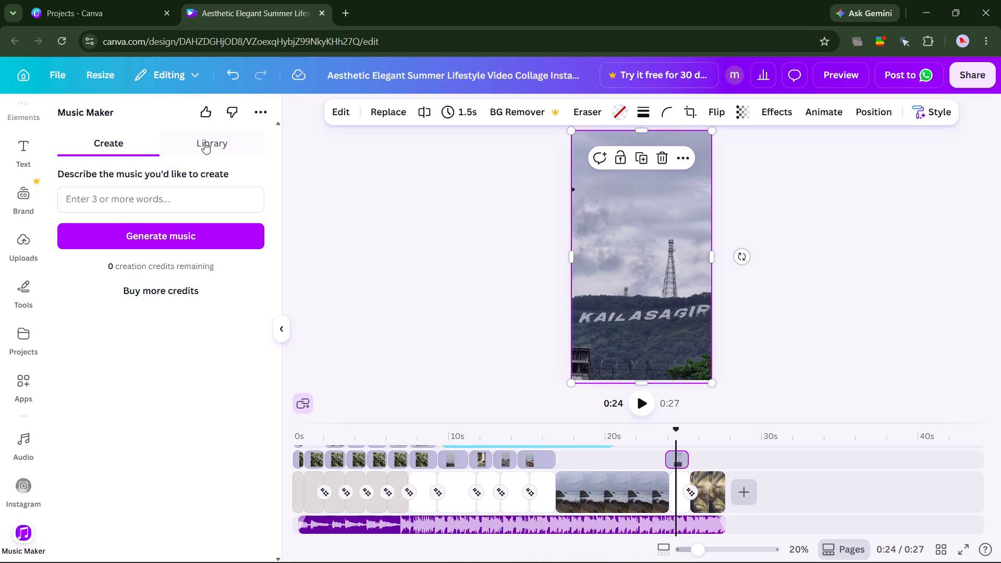
{"action": "left_click", "coordinate": [213, 132]}
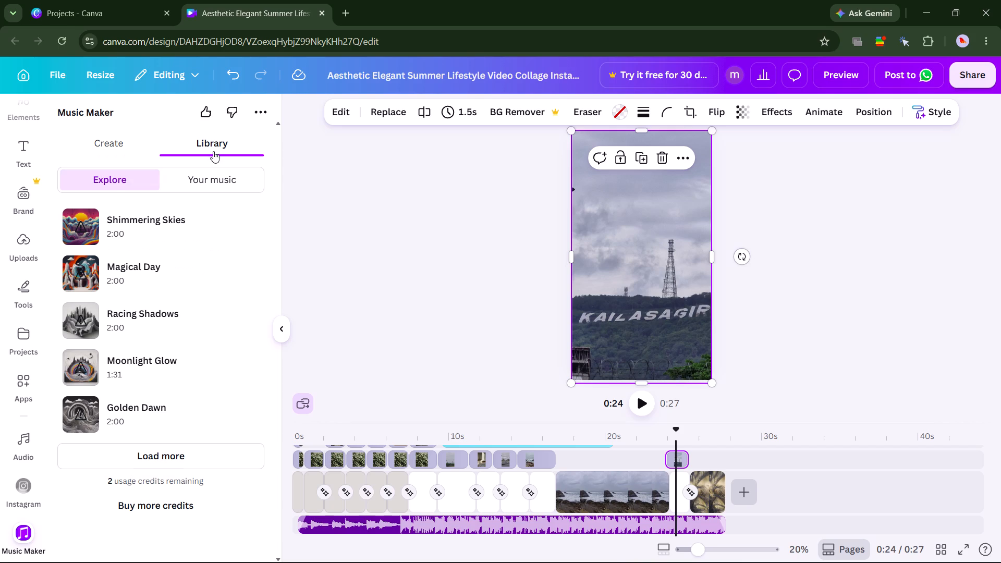
{"action": "left_click", "coordinate": [211, 174]}
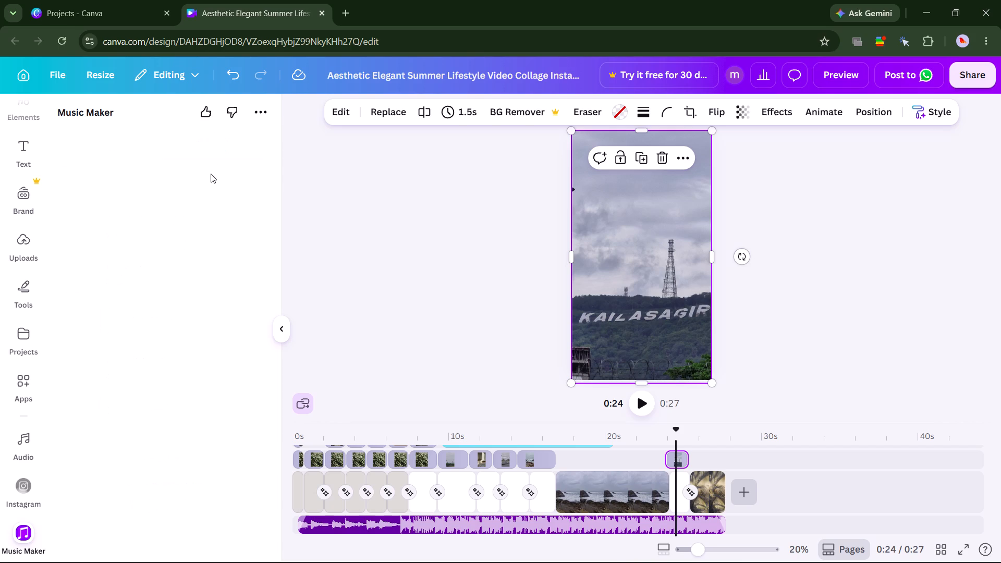
{"action": "left_click", "coordinate": [263, 109]}
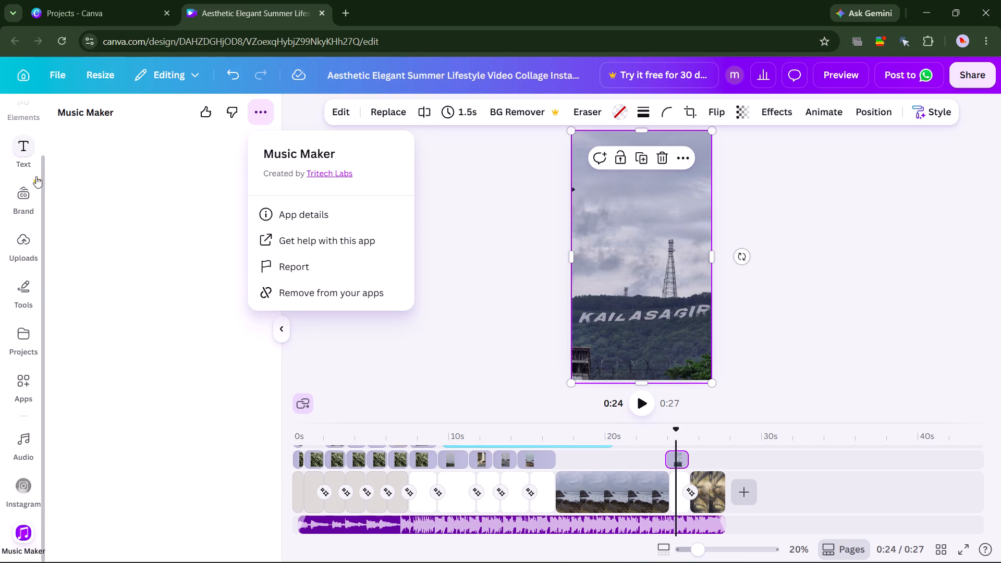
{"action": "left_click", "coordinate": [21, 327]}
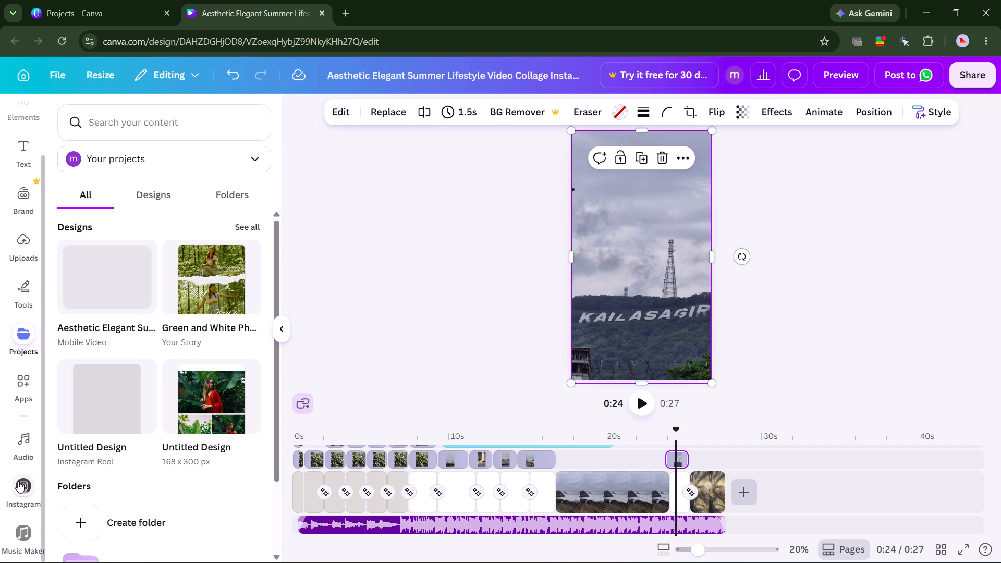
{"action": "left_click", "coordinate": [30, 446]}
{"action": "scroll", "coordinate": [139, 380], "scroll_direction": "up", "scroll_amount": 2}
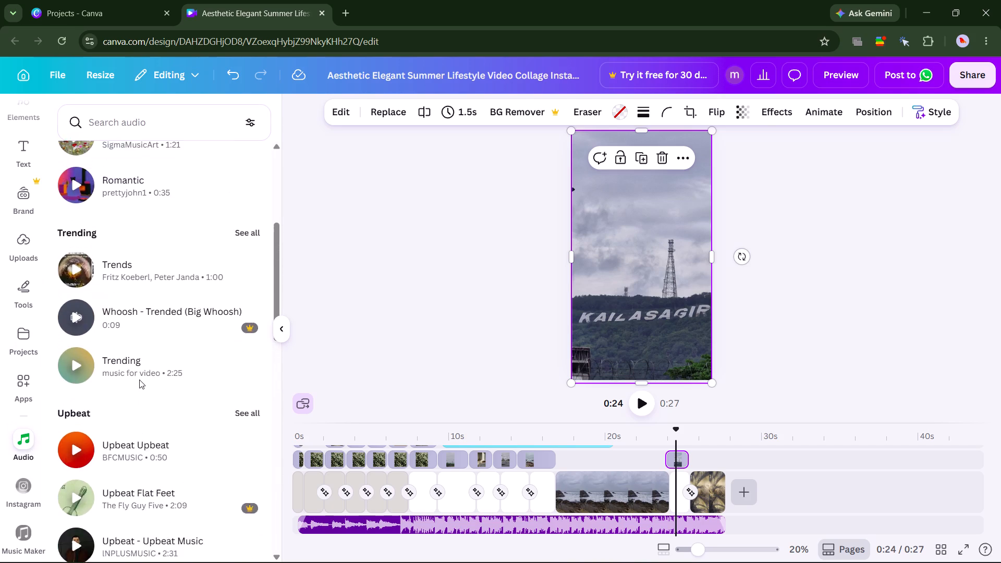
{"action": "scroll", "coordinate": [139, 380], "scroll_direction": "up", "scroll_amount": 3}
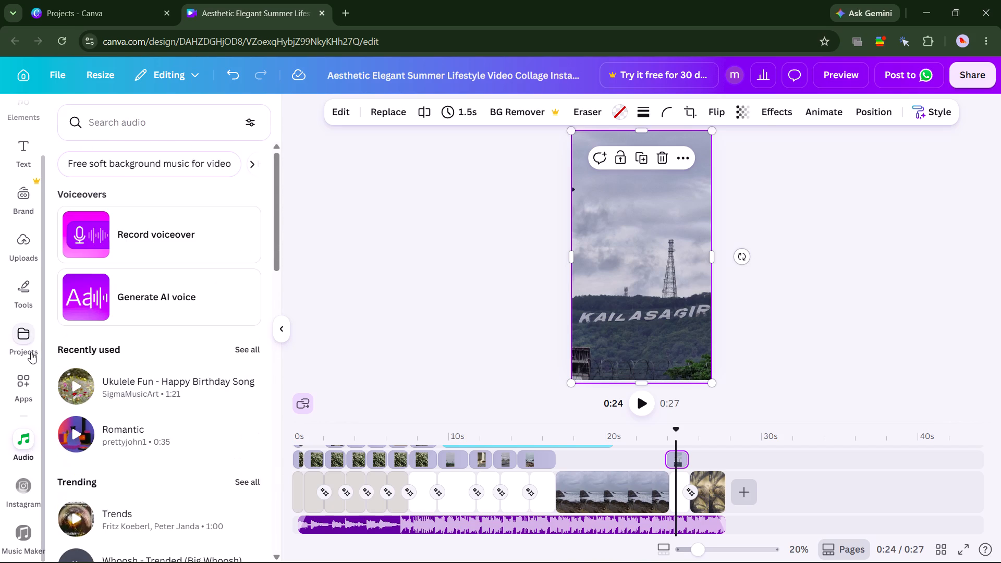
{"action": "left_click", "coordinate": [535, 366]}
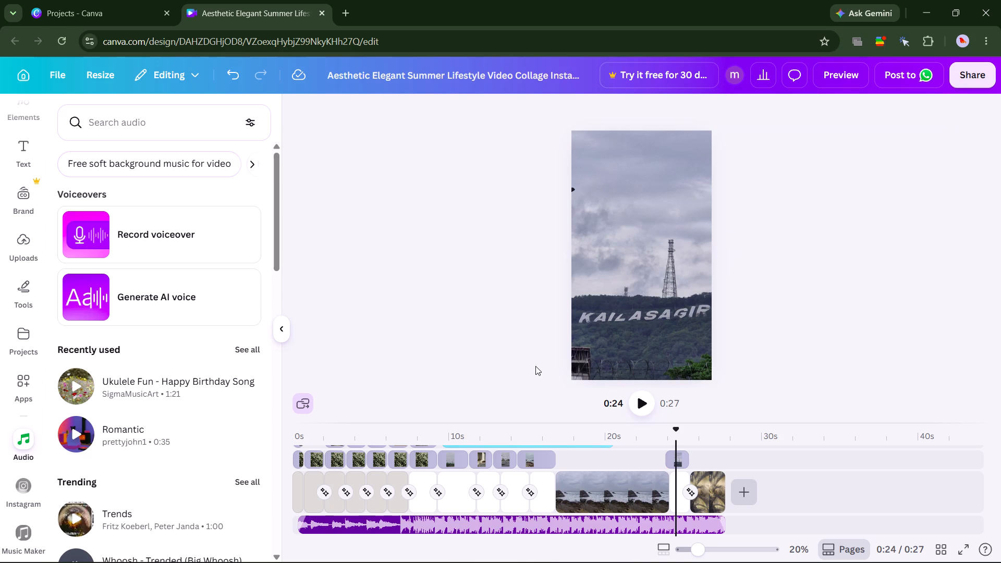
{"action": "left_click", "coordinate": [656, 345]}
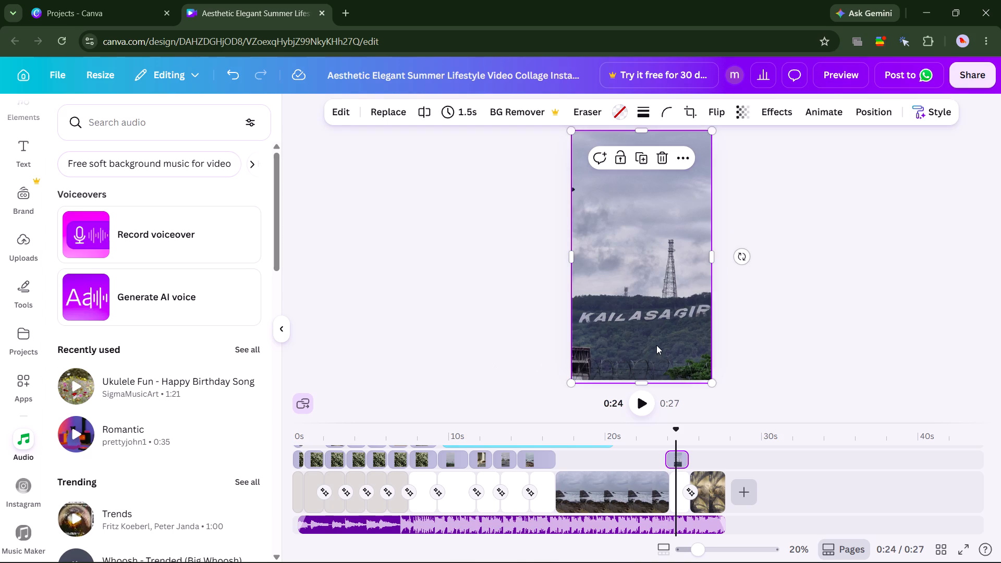
Review the "Monsoon days" section by playing from about 13, 10 and 5 seconds and inspecting its individual road and bedroom clips.
{"action": "scroll", "coordinate": [559, 469], "scroll_direction": "up", "scroll_amount": 1}
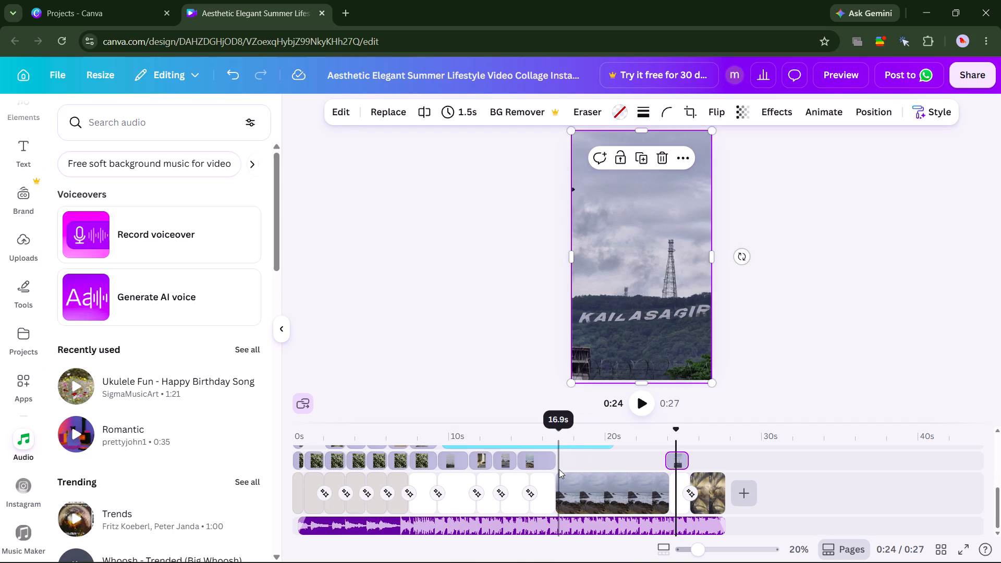
{"action": "scroll", "coordinate": [559, 469], "scroll_direction": "up", "scroll_amount": 1}
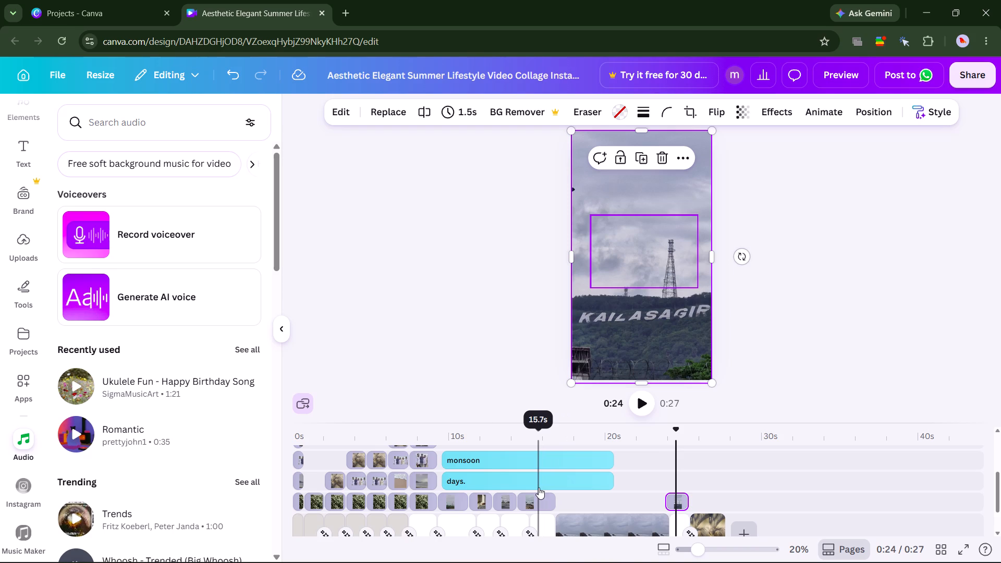
{"action": "left_click", "coordinate": [503, 496]}
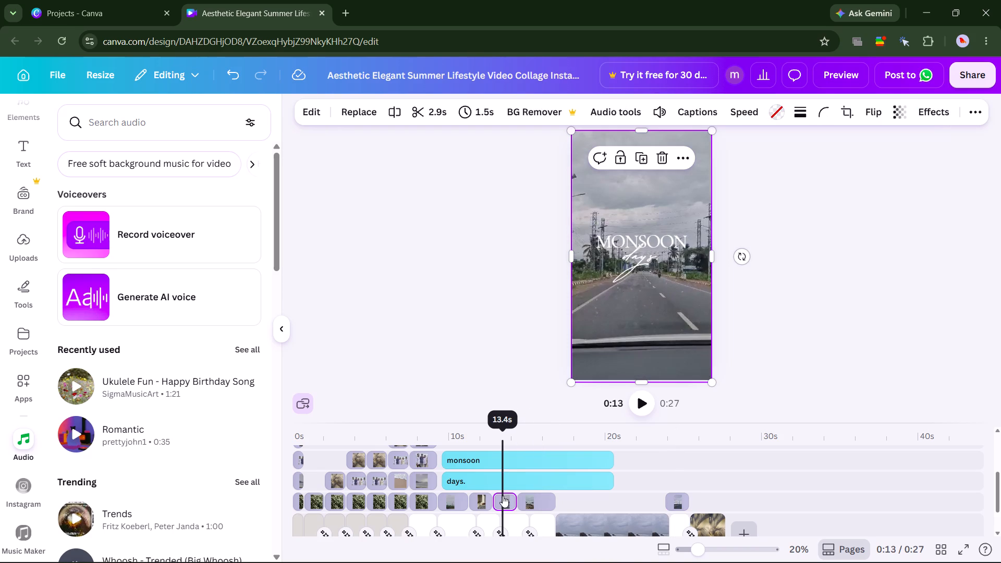
{"action": "left_click", "coordinate": [645, 405]}
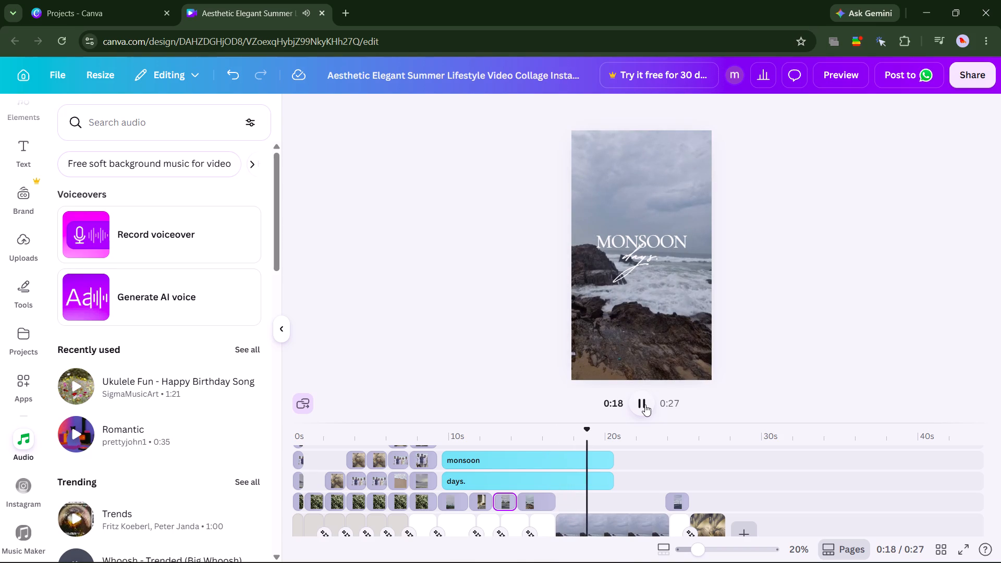
{"action": "left_click", "coordinate": [495, 510]}
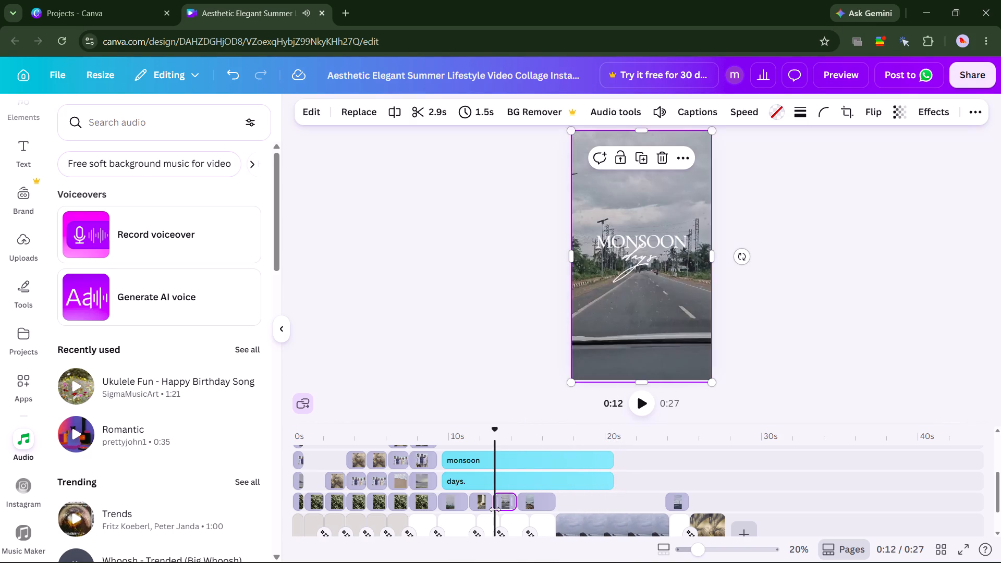
{"action": "left_click", "coordinate": [477, 509]}
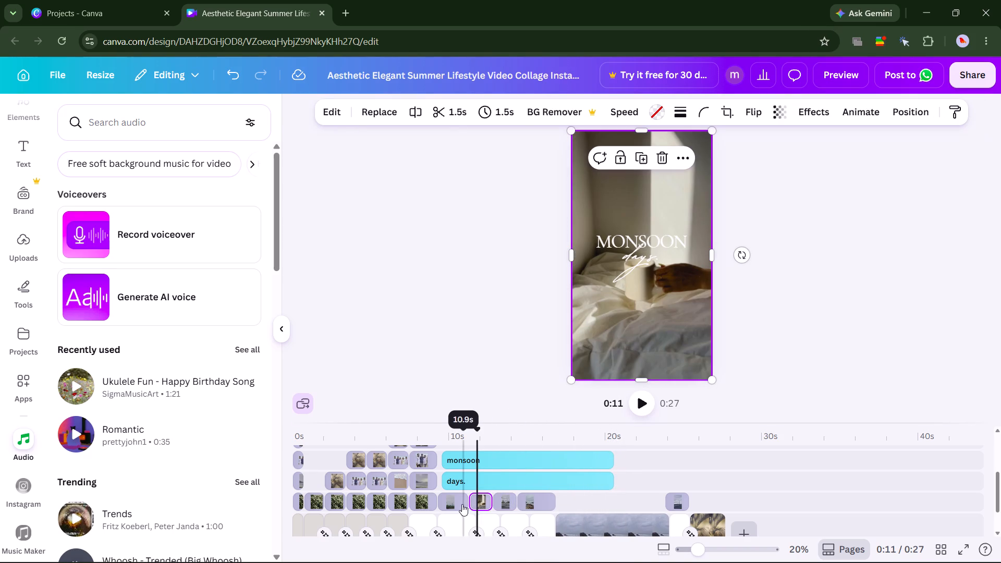
{"action": "left_click", "coordinate": [456, 501]}
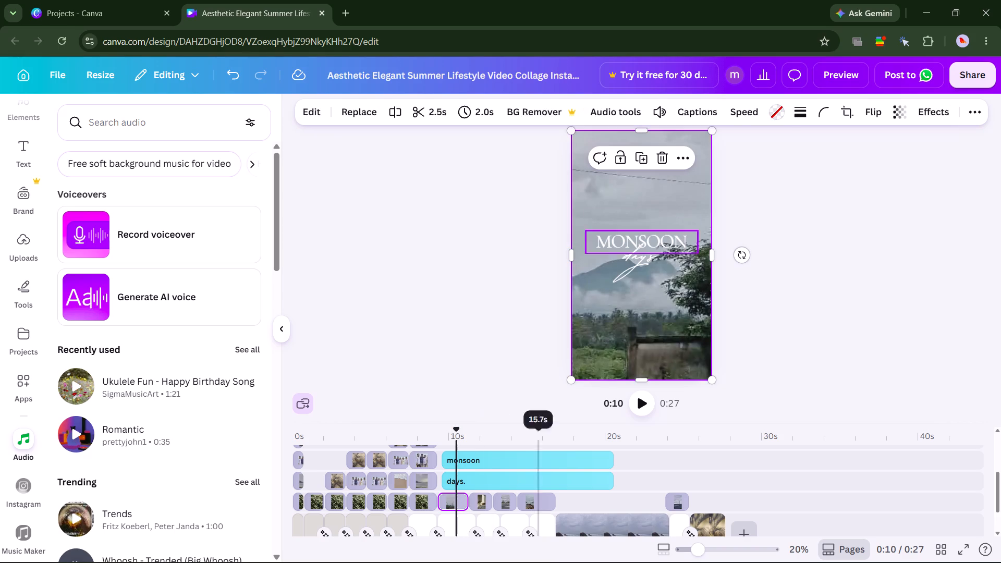
{"action": "left_click", "coordinate": [650, 410]}
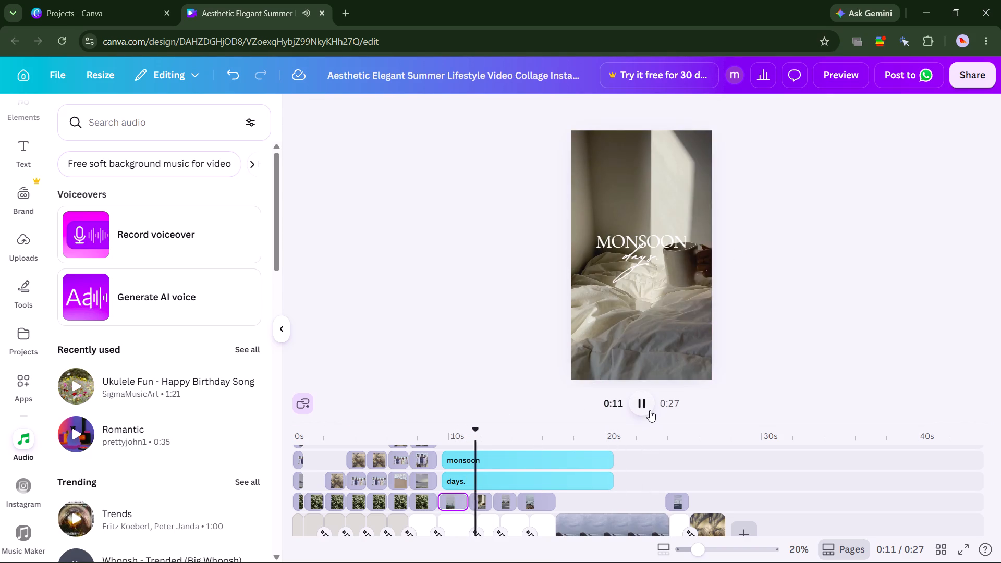
{"action": "left_click", "coordinate": [385, 497]}
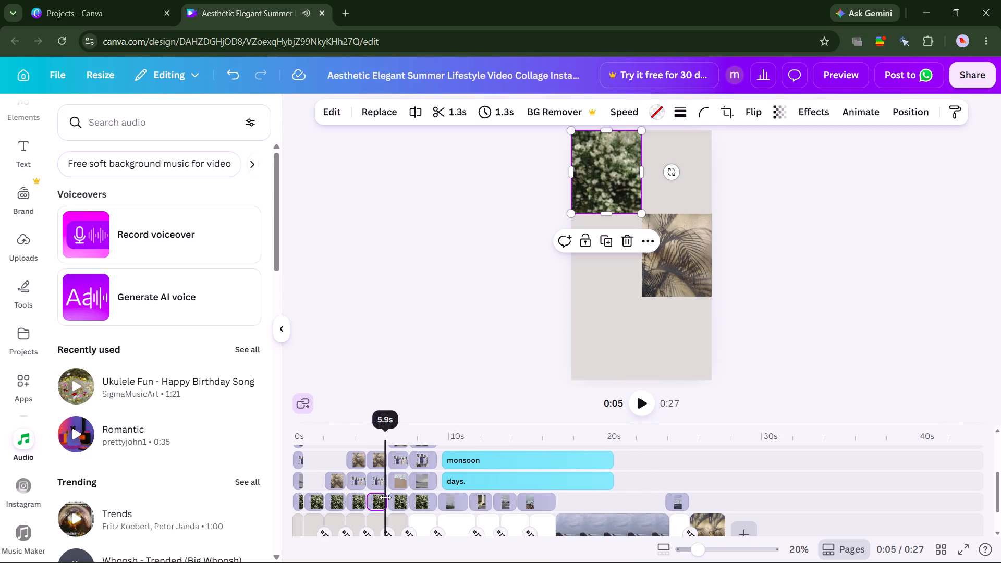
{"action": "left_click", "coordinate": [638, 406]}
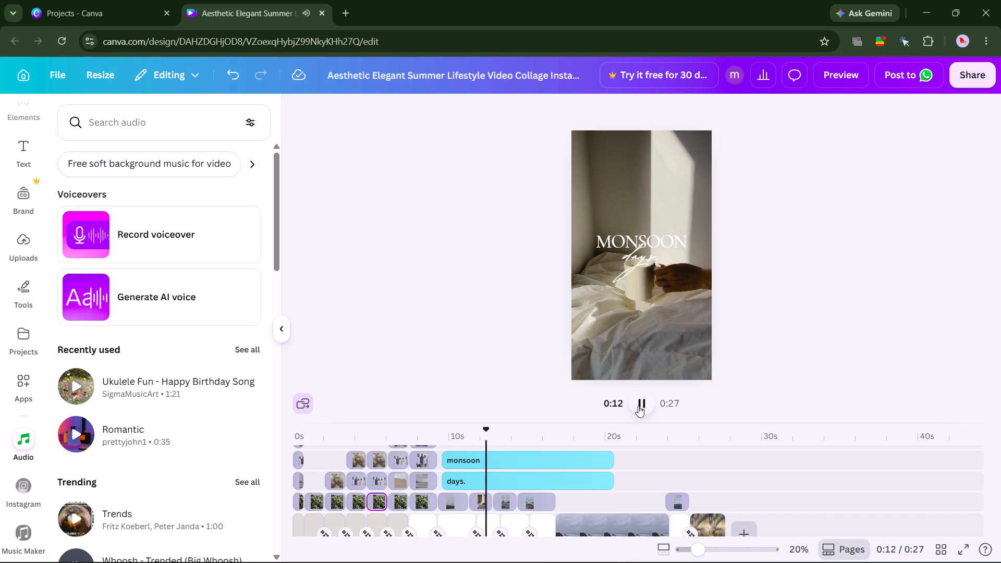
{"action": "left_click", "coordinate": [451, 504]}
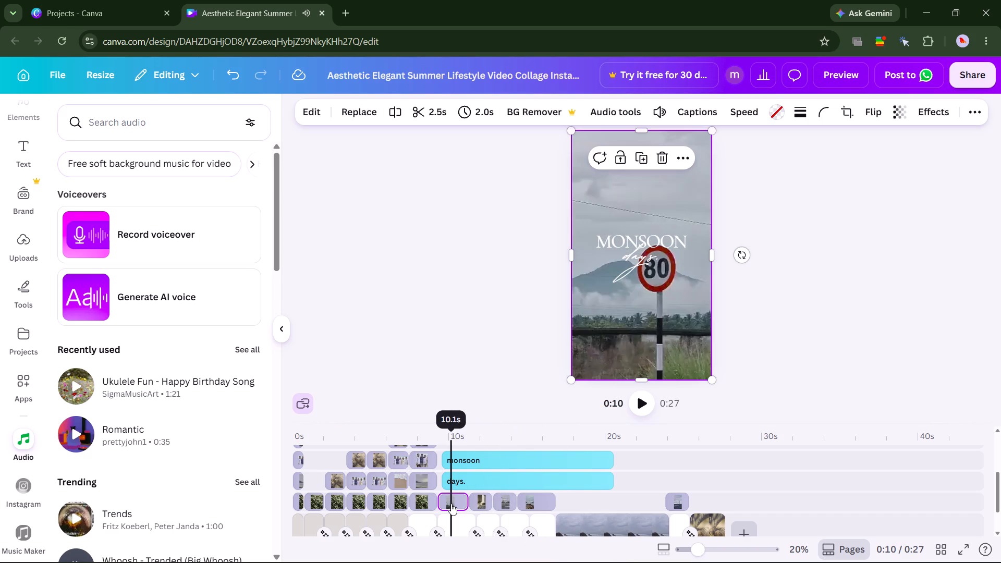
{"action": "left_click", "coordinate": [505, 505]}
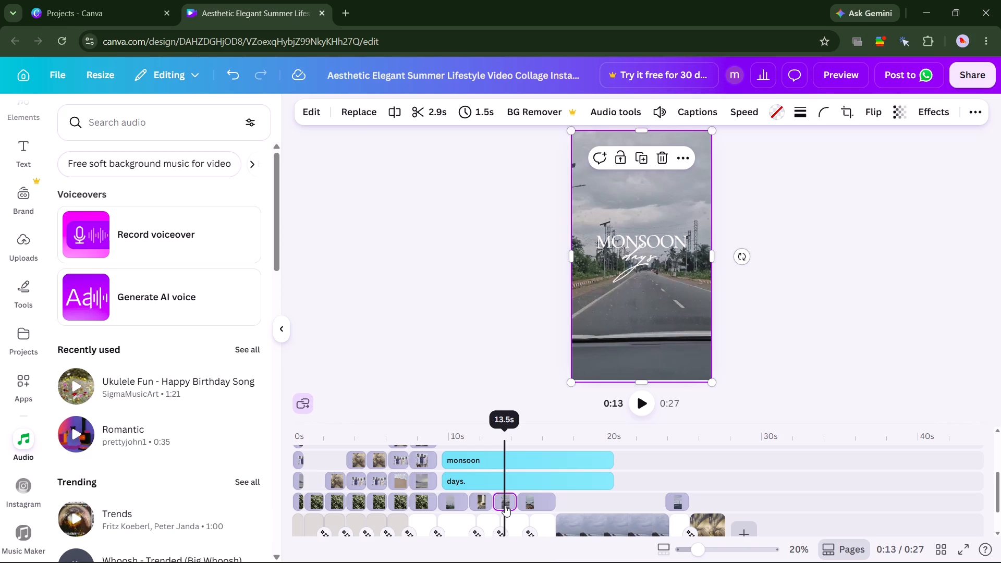
Replace the 80 speed-sign clip at about 10 seconds with the uploaded 14.7s roadside video.
{"action": "left_click", "coordinate": [451, 500]}
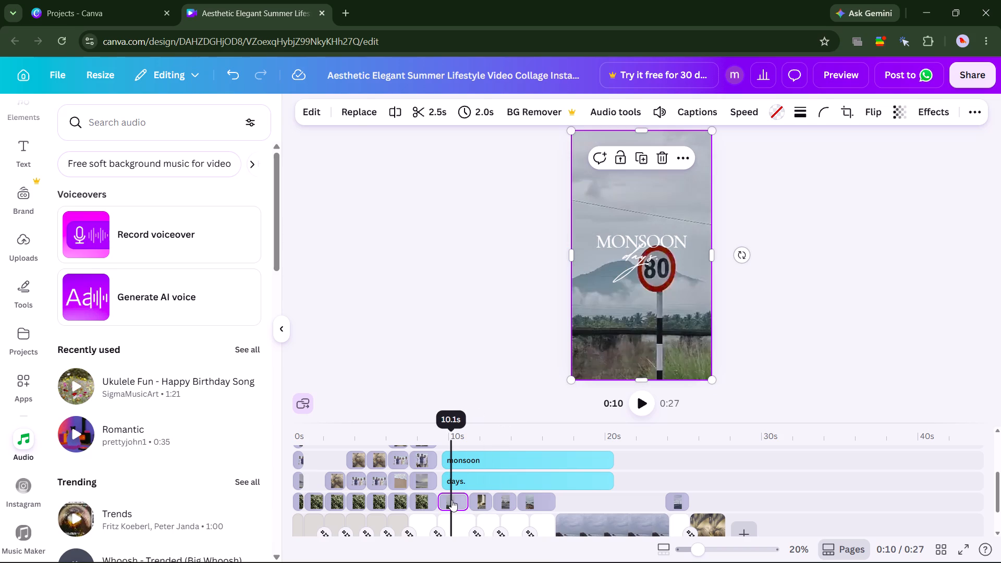
{"action": "left_click_drag", "start_coordinate": [366, 99], "coordinate": [365, 102]}
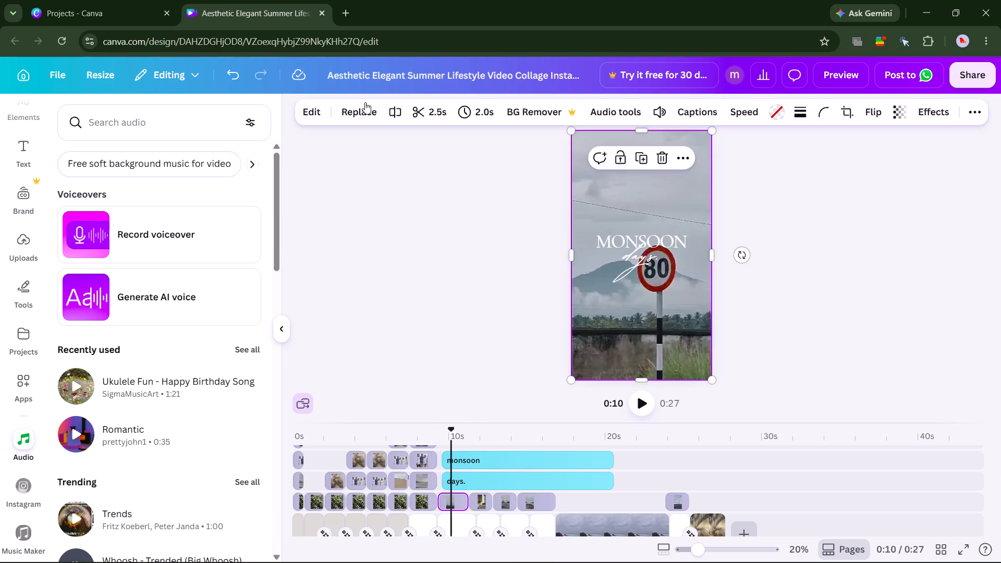
{"action": "left_click_drag", "start_coordinate": [365, 102], "coordinate": [363, 109]}
{"action": "left_click", "coordinate": [363, 109]}
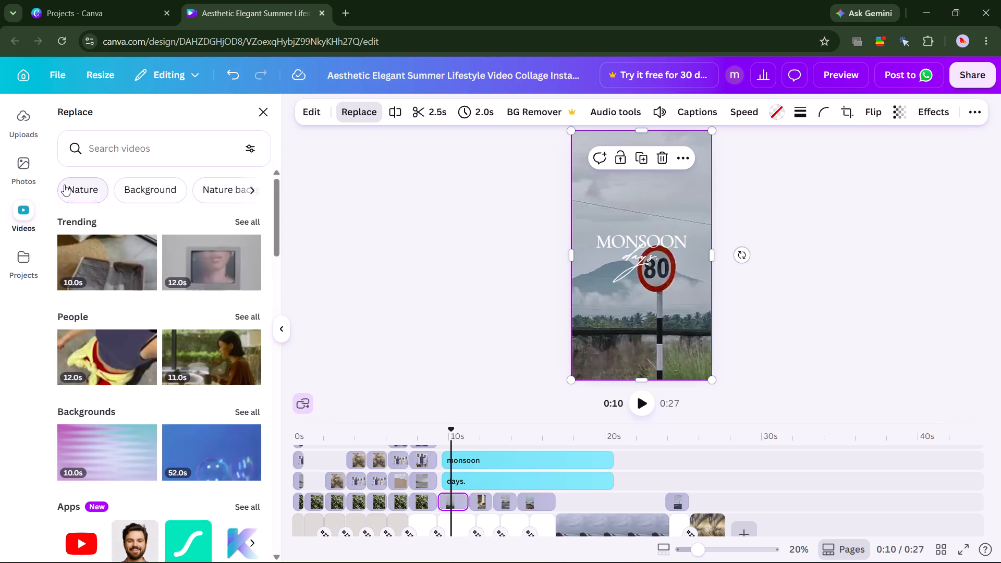
{"action": "left_click", "coordinate": [33, 124]}
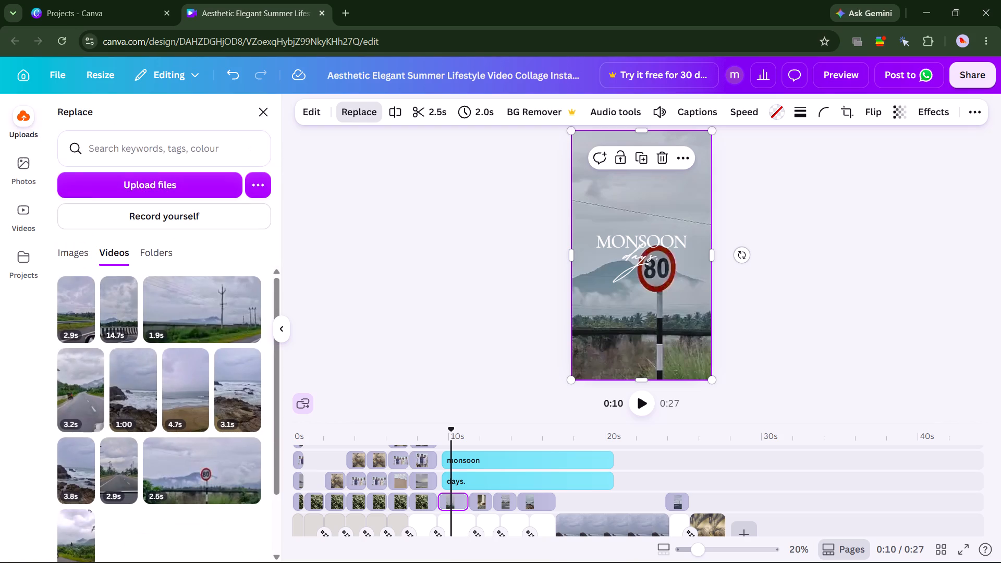
{"action": "left_click", "coordinate": [122, 311]}
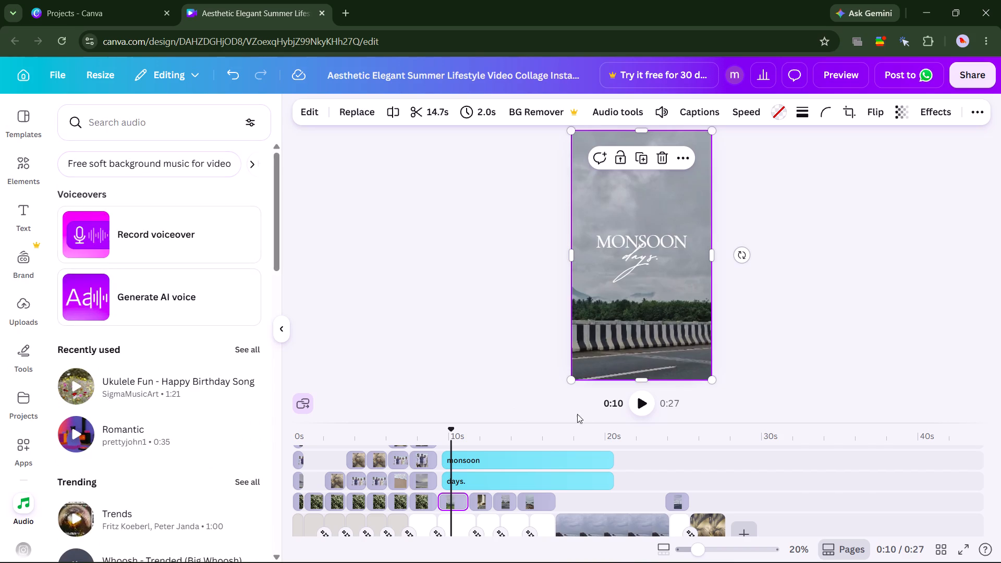
Play the video from about 10 seconds and again from about 8 seconds to review the newly placed roadside clip.
{"action": "left_click", "coordinate": [636, 401]}
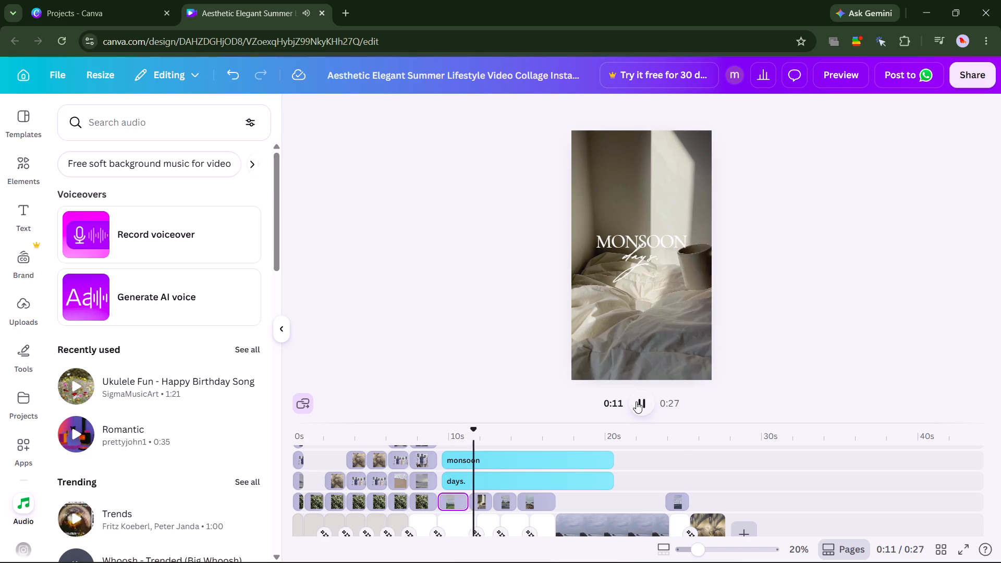
{"action": "left_click", "coordinate": [418, 521]}
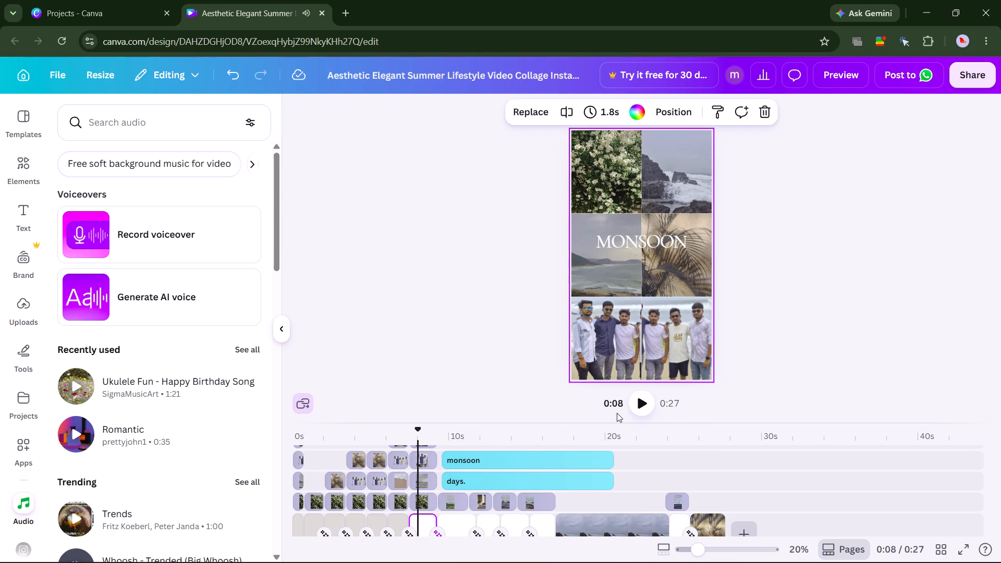
{"action": "left_click", "coordinate": [639, 402]}
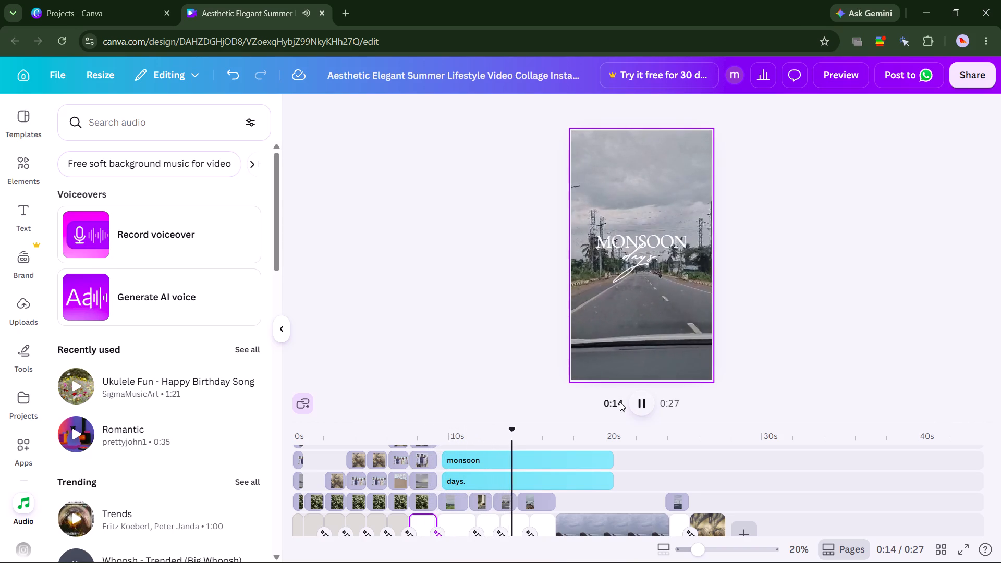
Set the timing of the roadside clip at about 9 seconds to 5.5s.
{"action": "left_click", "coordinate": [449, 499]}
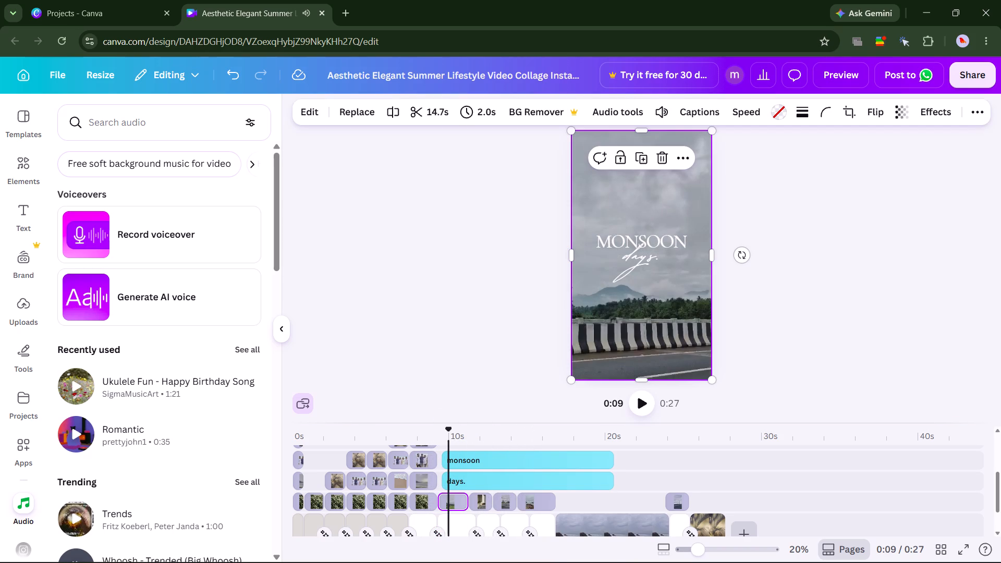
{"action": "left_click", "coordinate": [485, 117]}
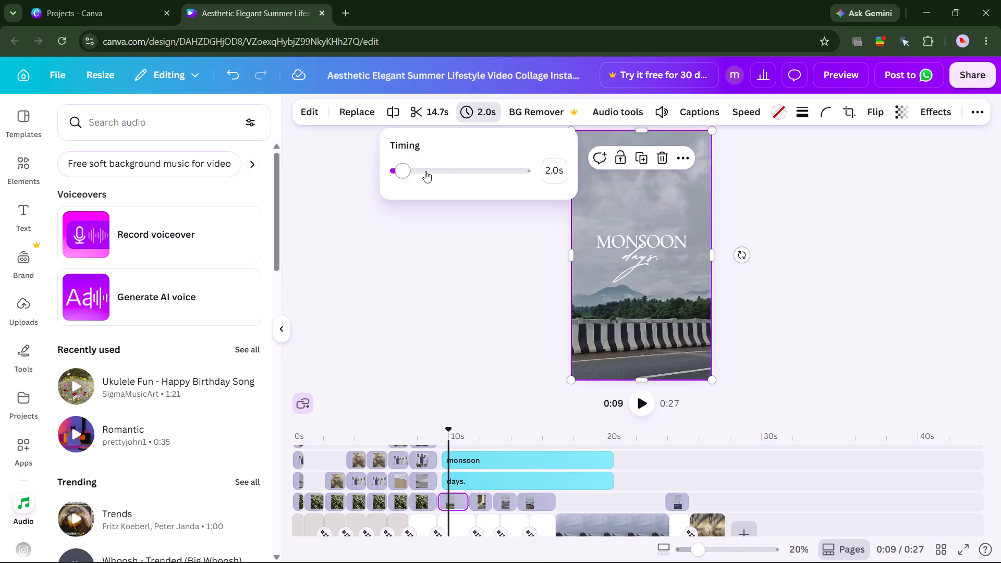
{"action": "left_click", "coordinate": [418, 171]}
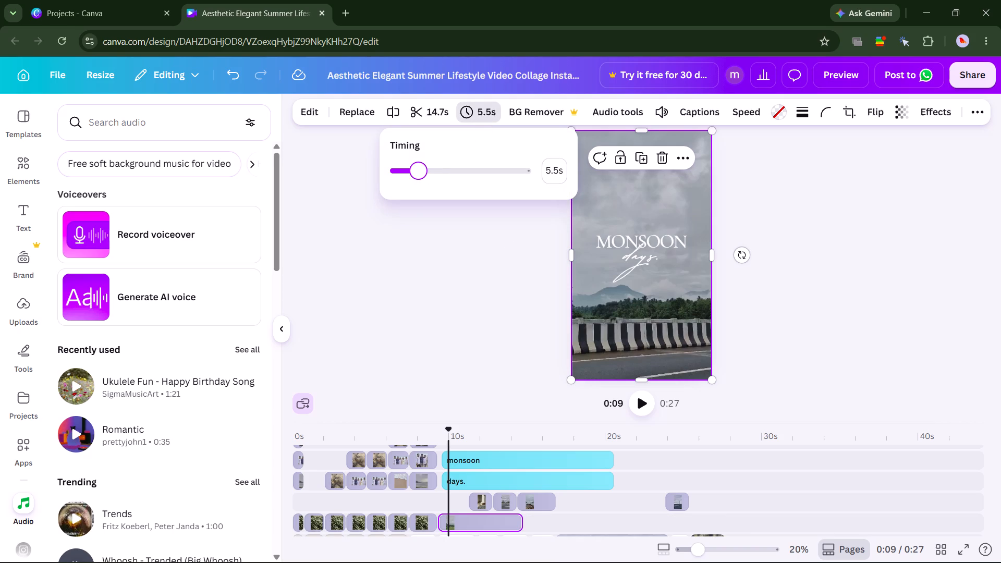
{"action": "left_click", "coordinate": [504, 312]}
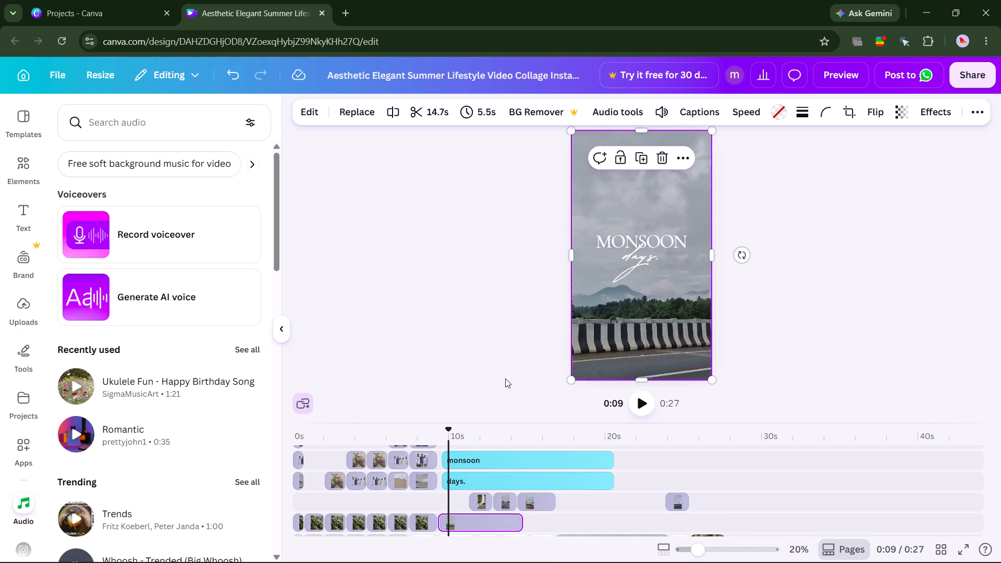
Trim the end of the roadside clip at about 9 seconds so that it lasts 2.4s.
{"action": "scroll", "coordinate": [577, 424], "scroll_direction": "down", "scroll_amount": 2}
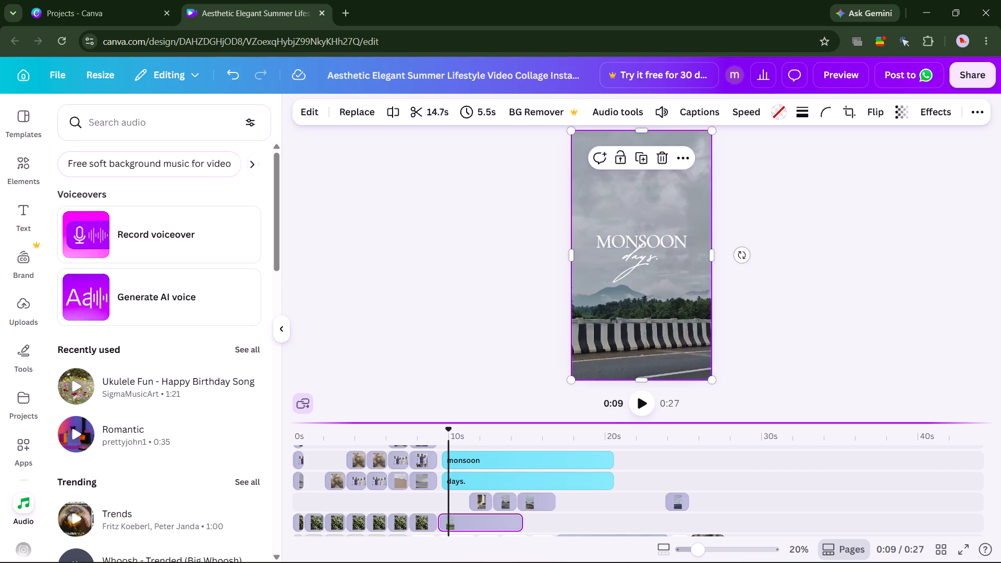
{"action": "scroll", "coordinate": [666, 457], "scroll_direction": "down", "scroll_amount": 1}
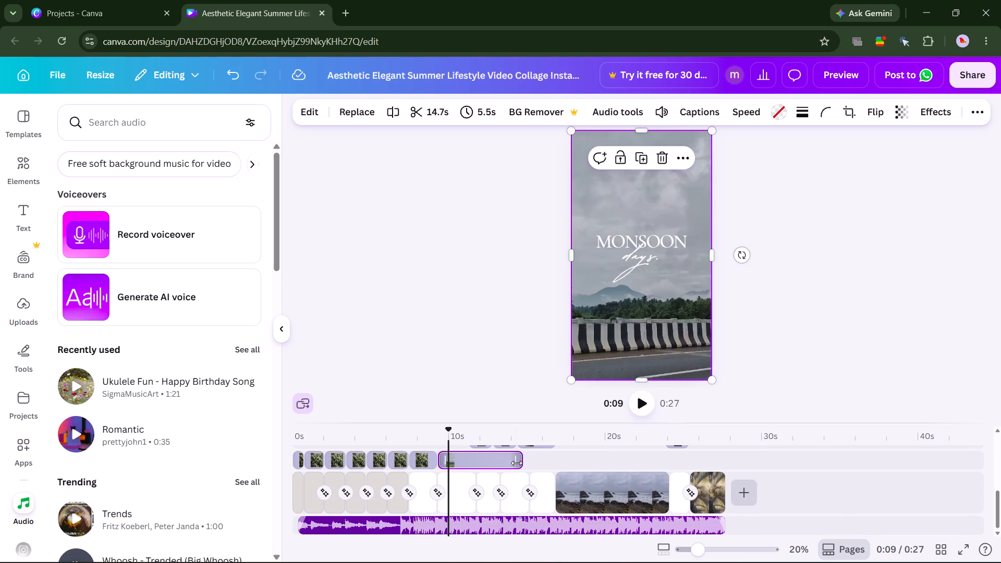
{"action": "left_click_drag", "start_coordinate": [520, 462], "coordinate": [485, 471]}
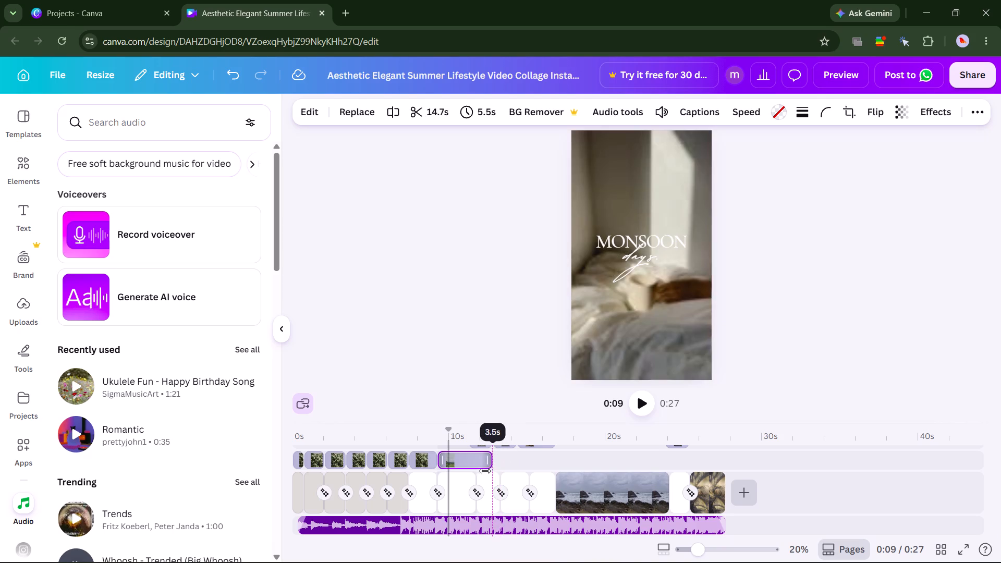
{"action": "left_click_drag", "start_coordinate": [485, 471], "coordinate": [472, 475]}
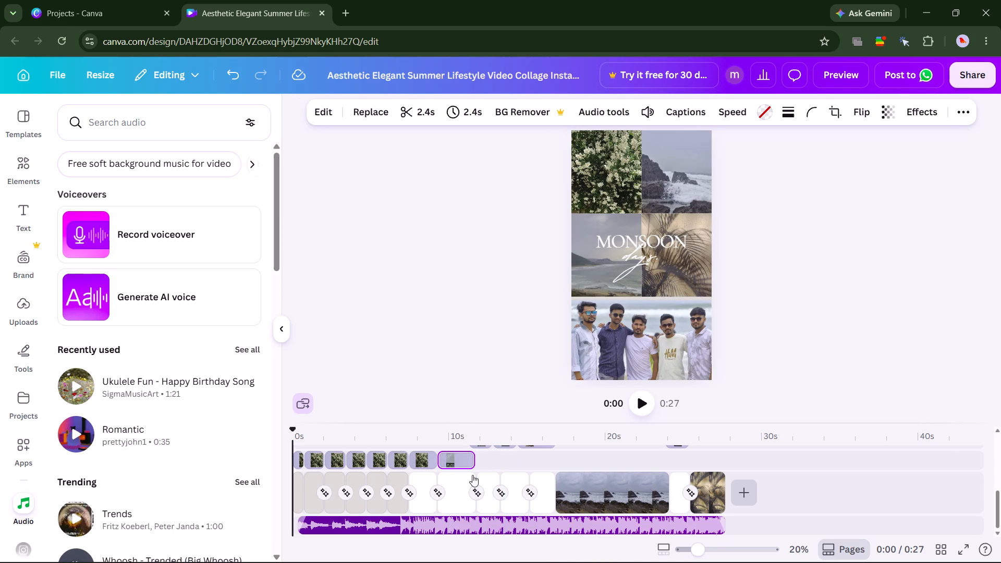
Review the video by playing it from the start, from about 9 and 10 seconds, and from the first clip again.
{"action": "scroll", "coordinate": [472, 475], "scroll_direction": "up", "scroll_amount": 1}
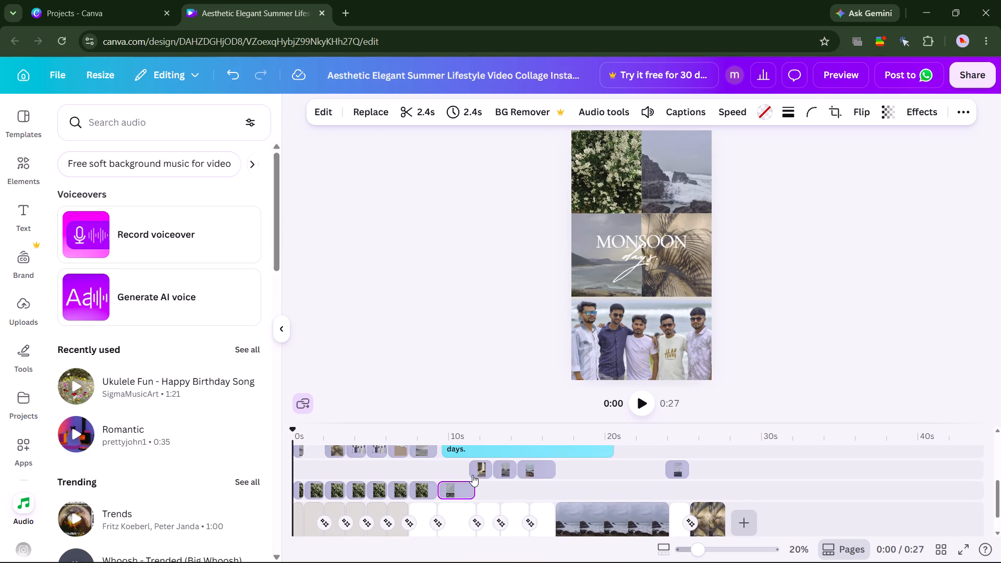
{"action": "scroll", "coordinate": [472, 475], "scroll_direction": "up", "scroll_amount": 1}
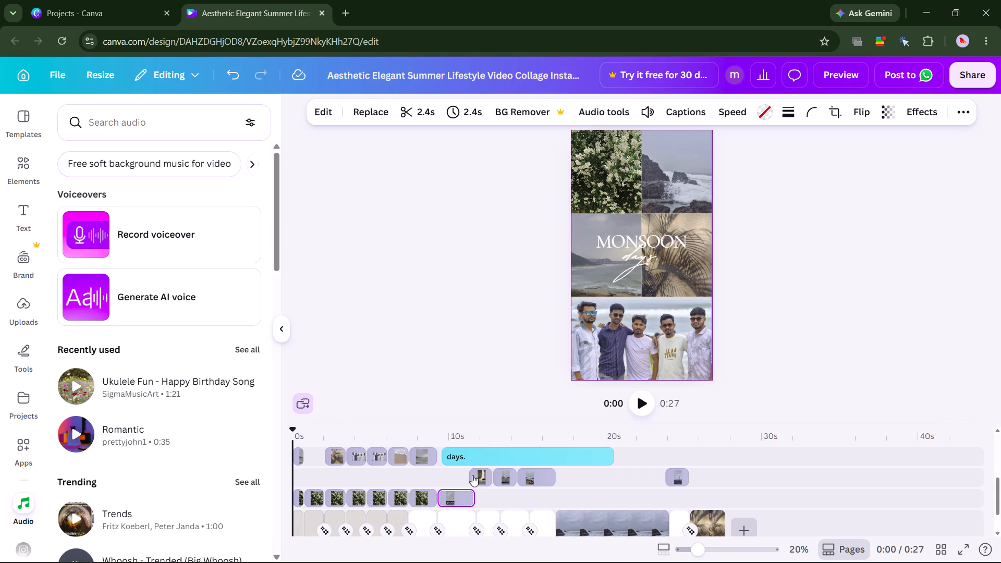
{"action": "left_click", "coordinate": [637, 401]}
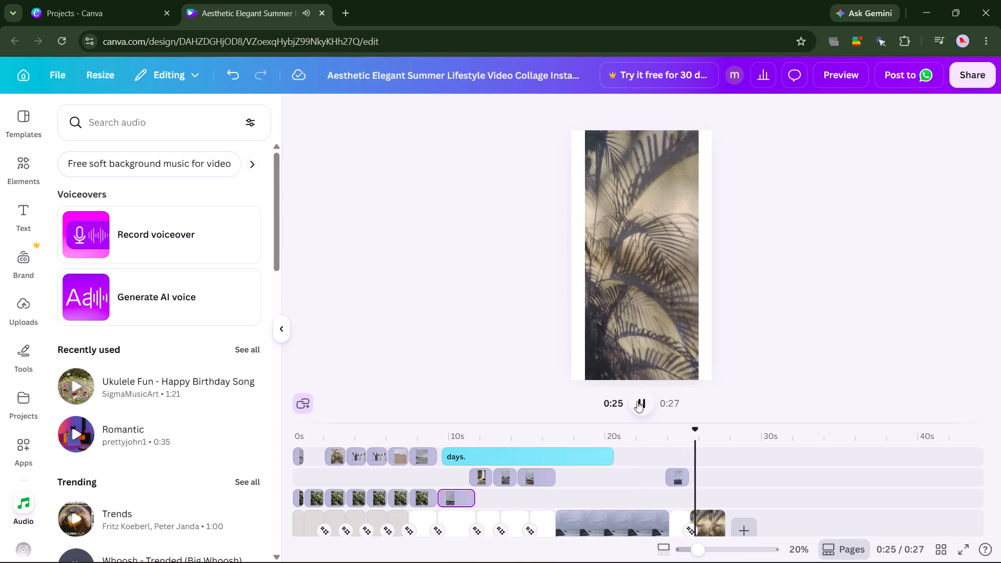
{"action": "left_click", "coordinate": [441, 498]}
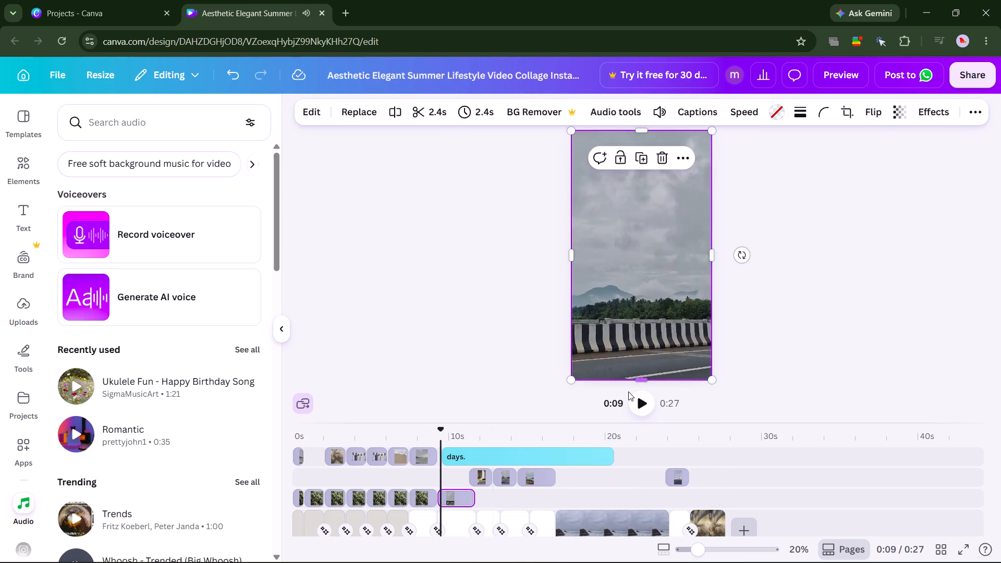
{"action": "left_click", "coordinate": [636, 401]}
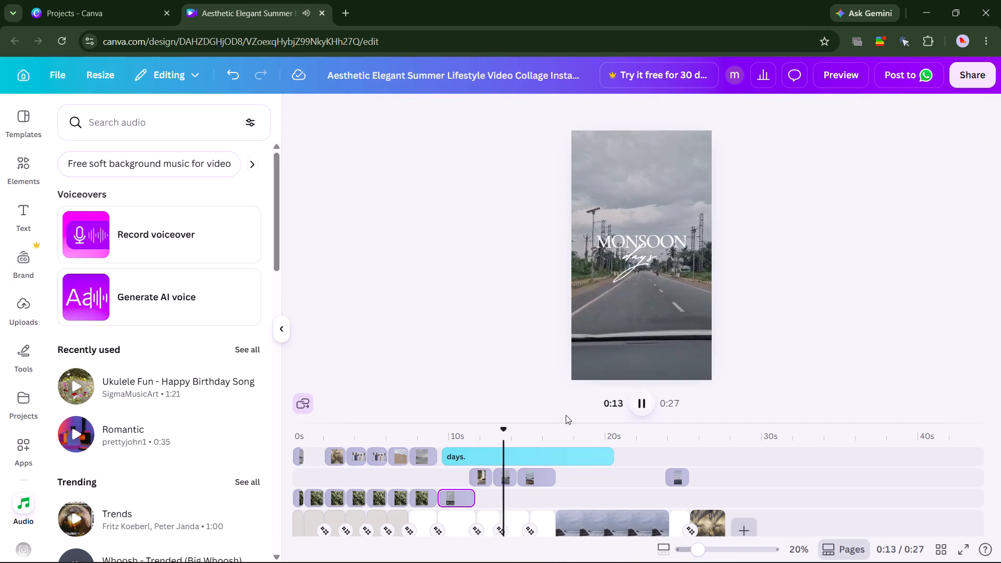
{"action": "left_click", "coordinate": [457, 492]}
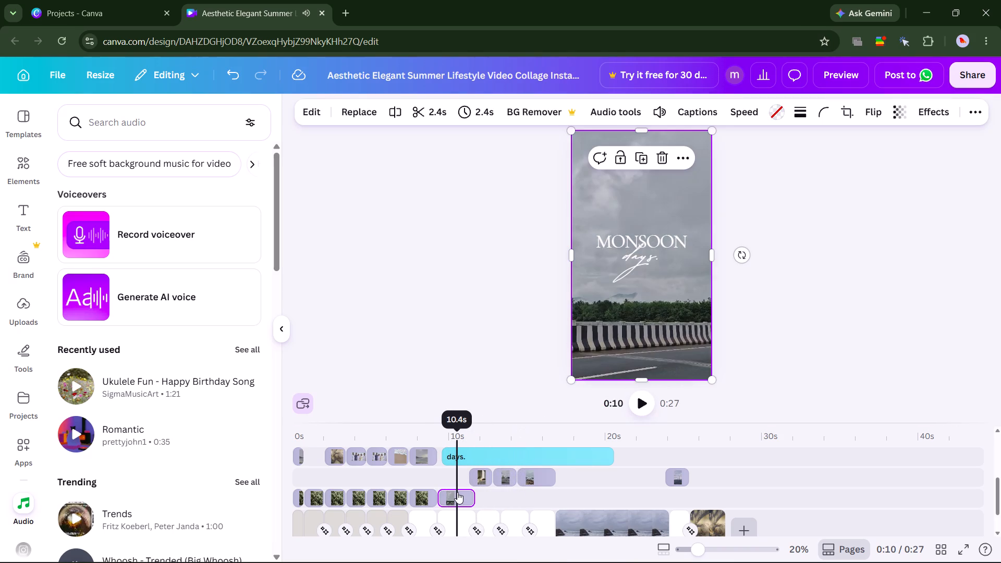
{"action": "left_click", "coordinate": [633, 402]}
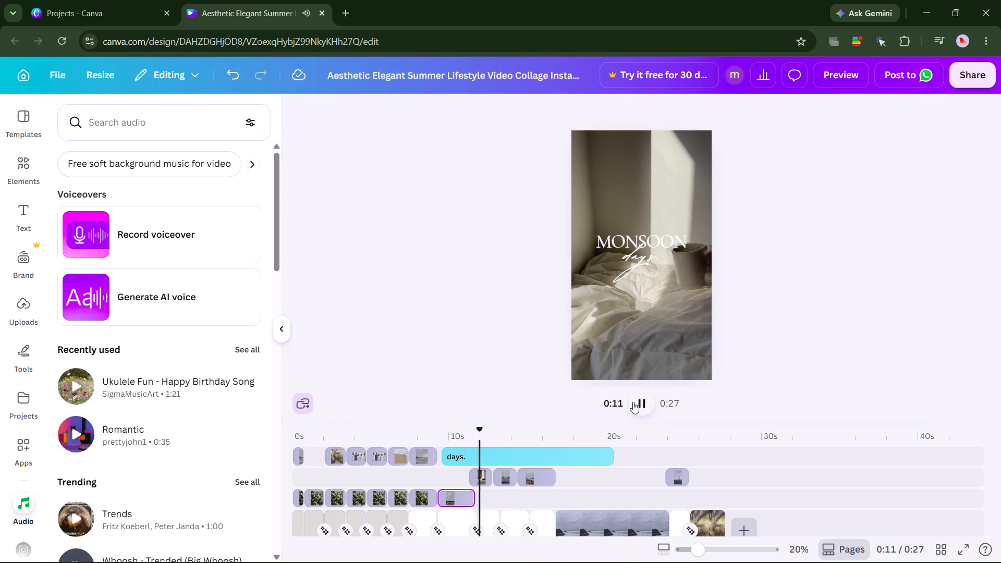
{"action": "scroll", "coordinate": [545, 464], "scroll_direction": "up", "scroll_amount": 1}
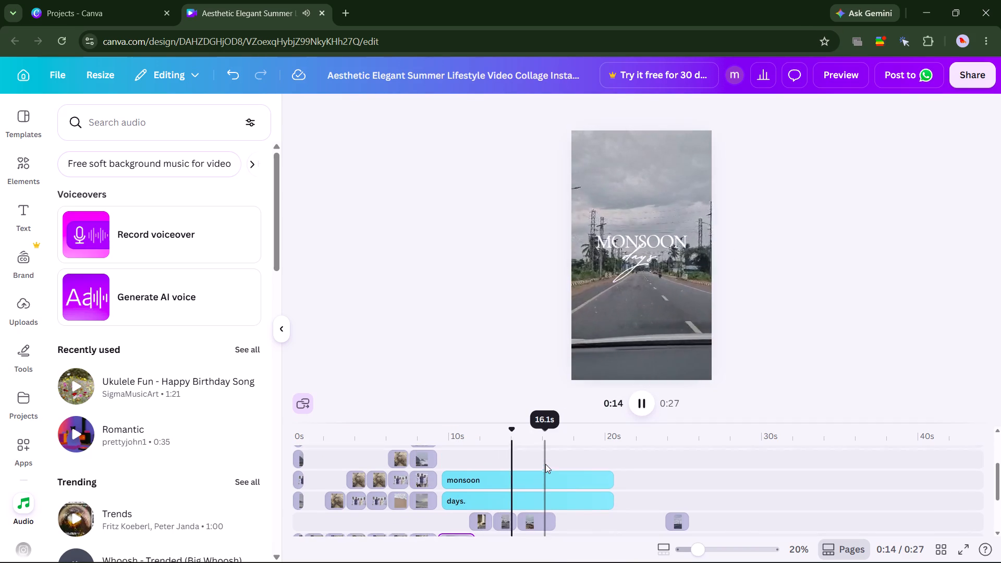
{"action": "scroll", "coordinate": [545, 464], "scroll_direction": "up", "scroll_amount": 1}
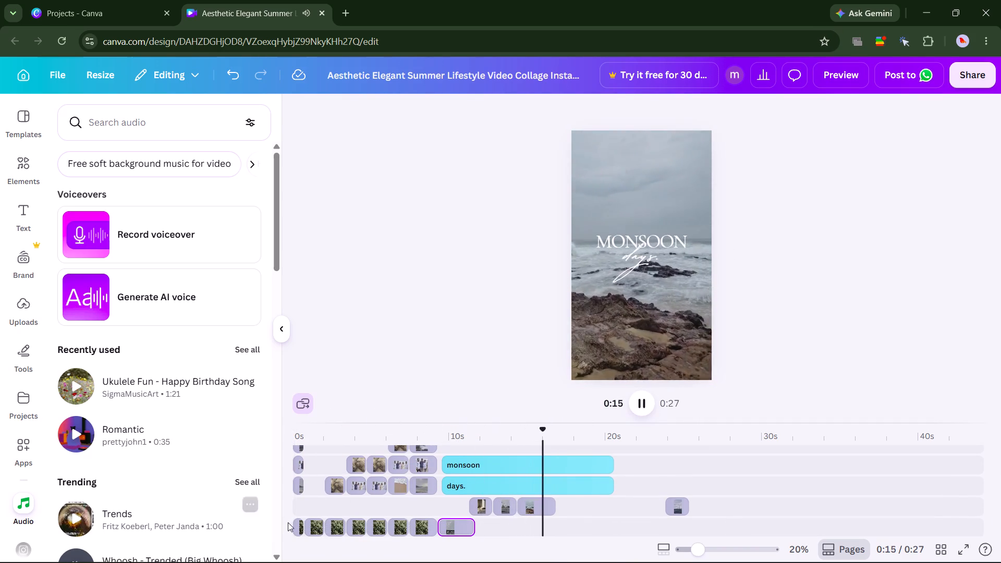
{"action": "left_click", "coordinate": [296, 525]}
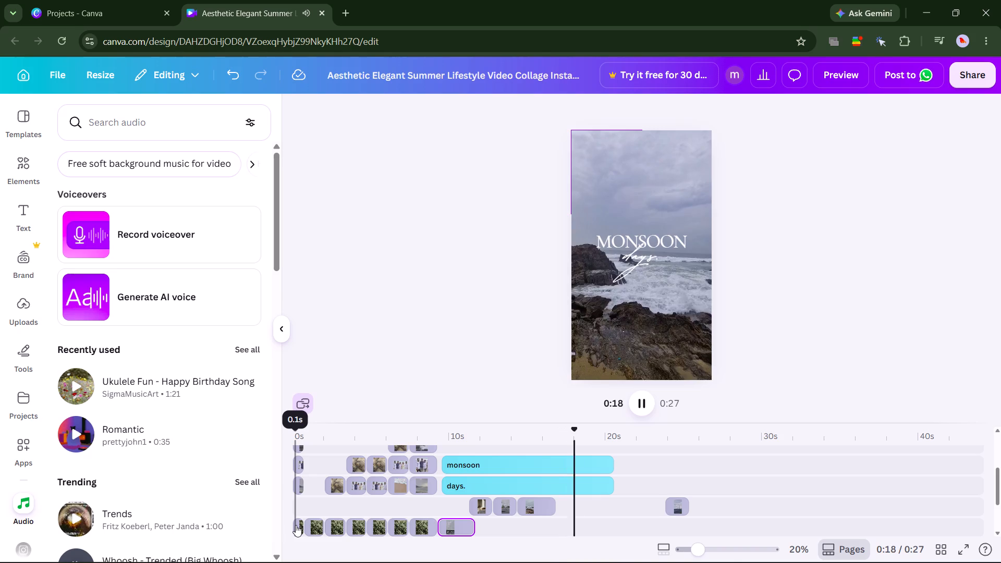
{"action": "left_click", "coordinate": [638, 399]}
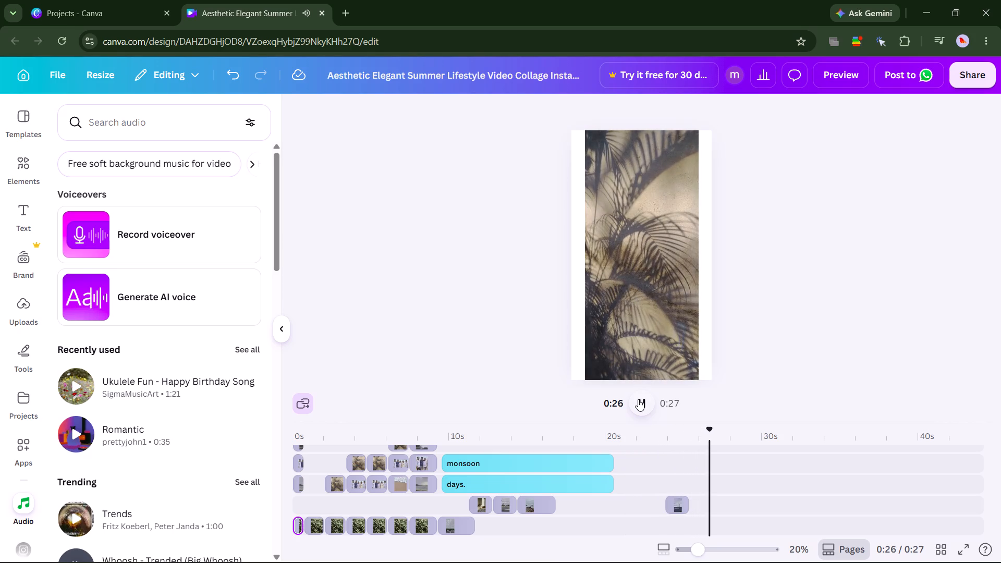
Examine the page and music tracks at the bottom of the timeline, plus the available audio and Instagram sources.
{"action": "scroll", "coordinate": [638, 399], "scroll_direction": "down", "scroll_amount": 1}
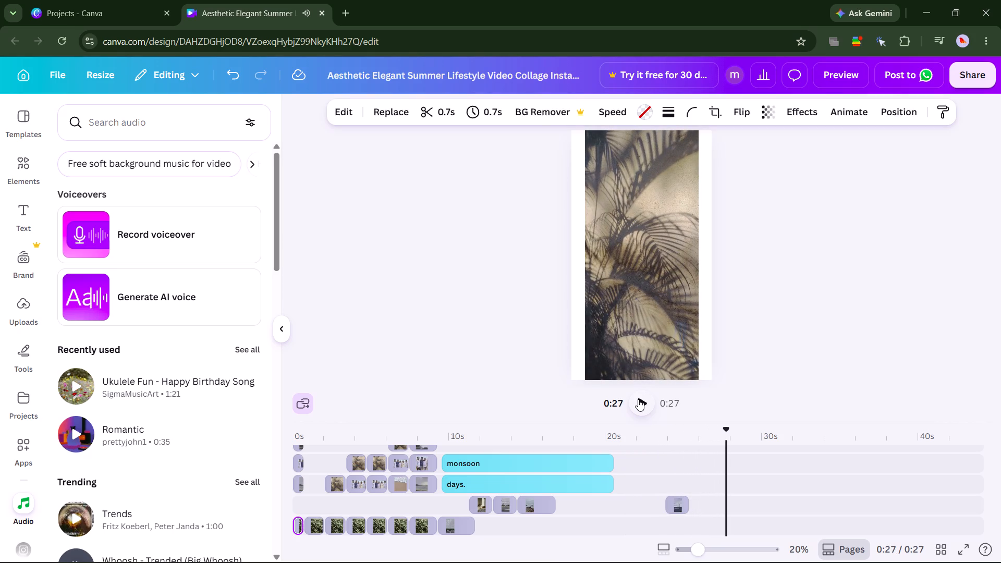
{"action": "scroll", "coordinate": [638, 399], "scroll_direction": "down", "scroll_amount": 1}
{"action": "scroll", "coordinate": [741, 494], "scroll_direction": "down", "scroll_amount": 1}
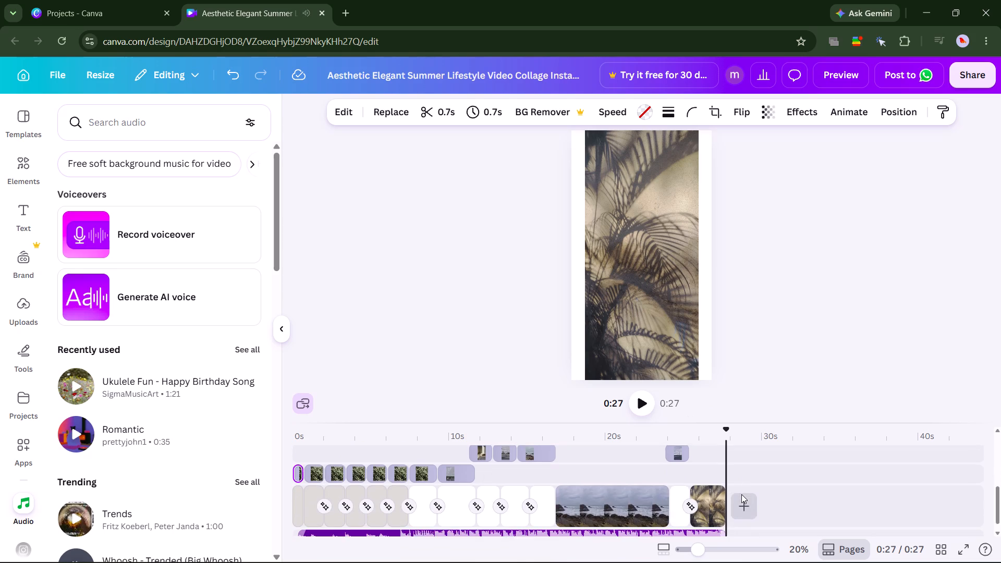
{"action": "scroll", "coordinate": [741, 494], "scroll_direction": "down", "scroll_amount": 2}
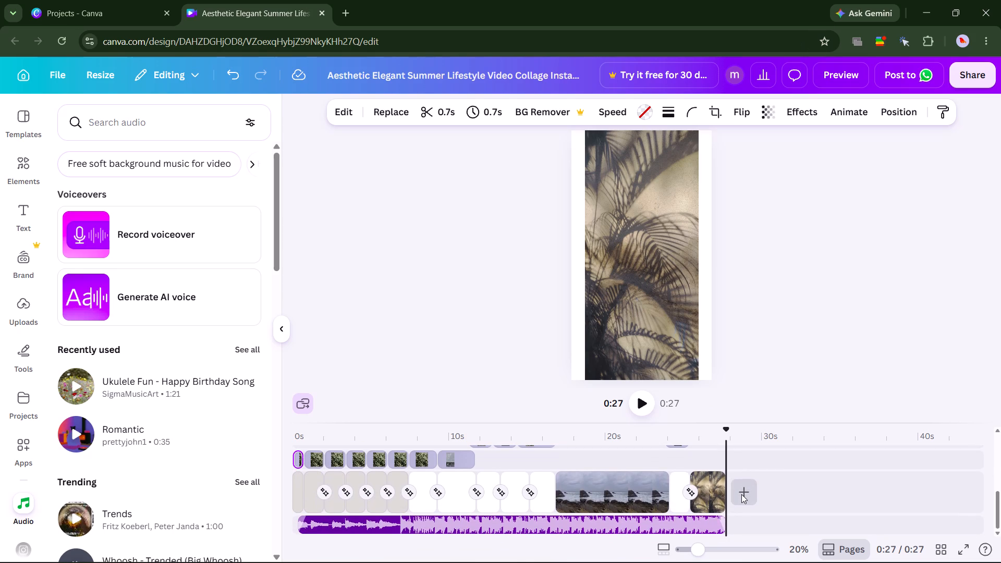
{"action": "scroll", "coordinate": [741, 494], "scroll_direction": "down", "scroll_amount": 2}
{"action": "scroll", "coordinate": [125, 443], "scroll_direction": "down", "scroll_amount": 1}
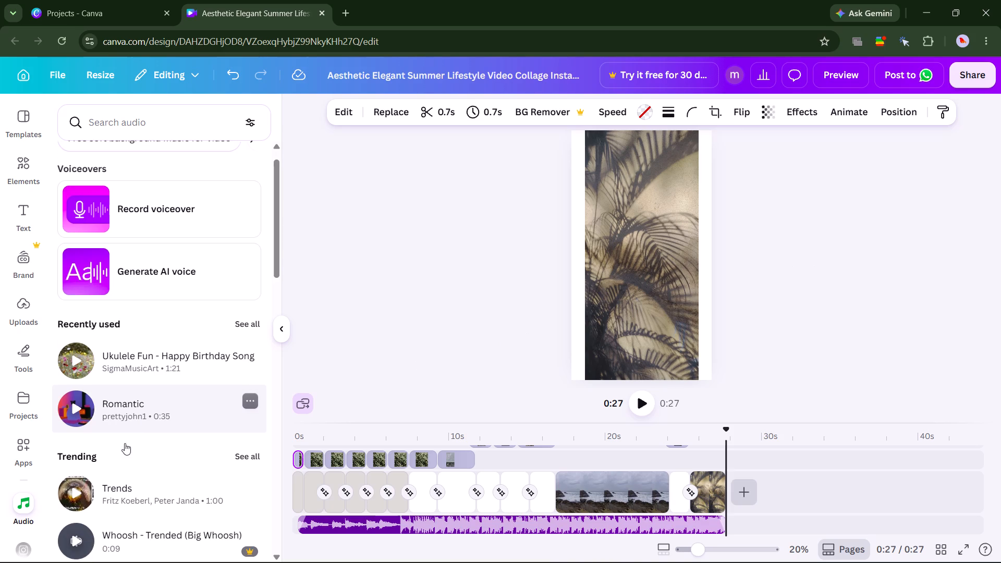
{"action": "scroll", "coordinate": [125, 443], "scroll_direction": "down", "scroll_amount": 1}
{"action": "scroll", "coordinate": [31, 469], "scroll_direction": "down", "scroll_amount": 1}
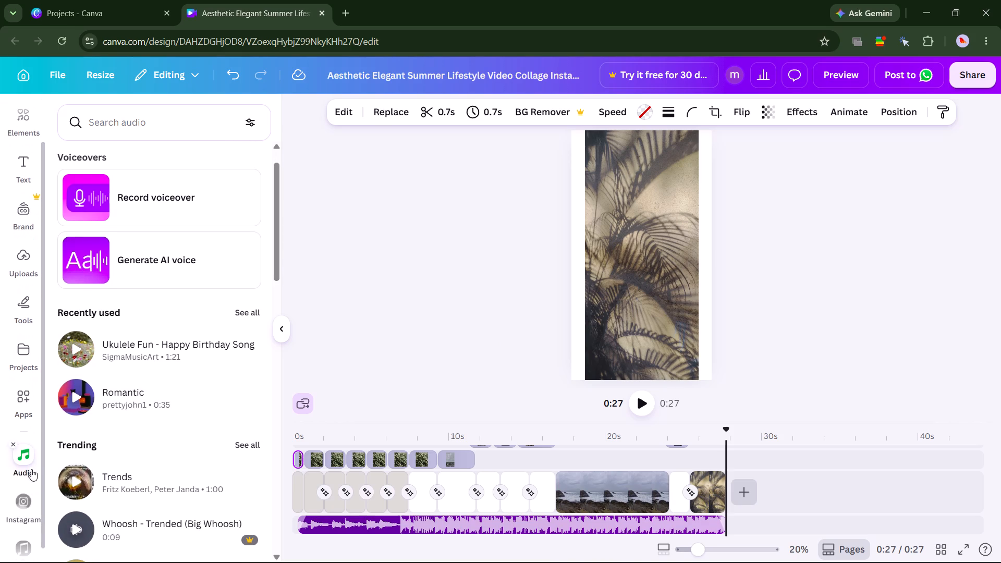
{"action": "left_click", "coordinate": [25, 499]}
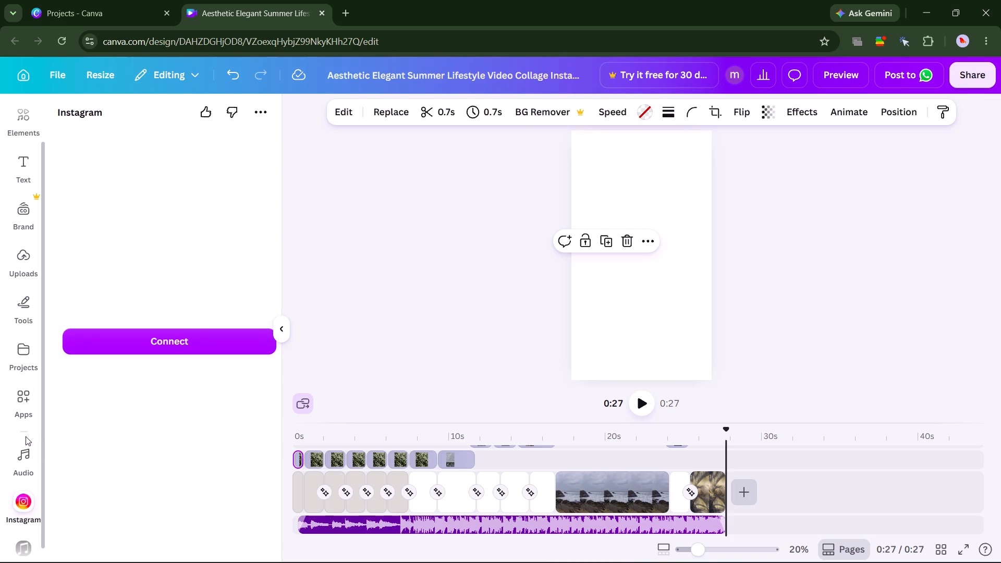
{"action": "left_click", "coordinate": [27, 455]}
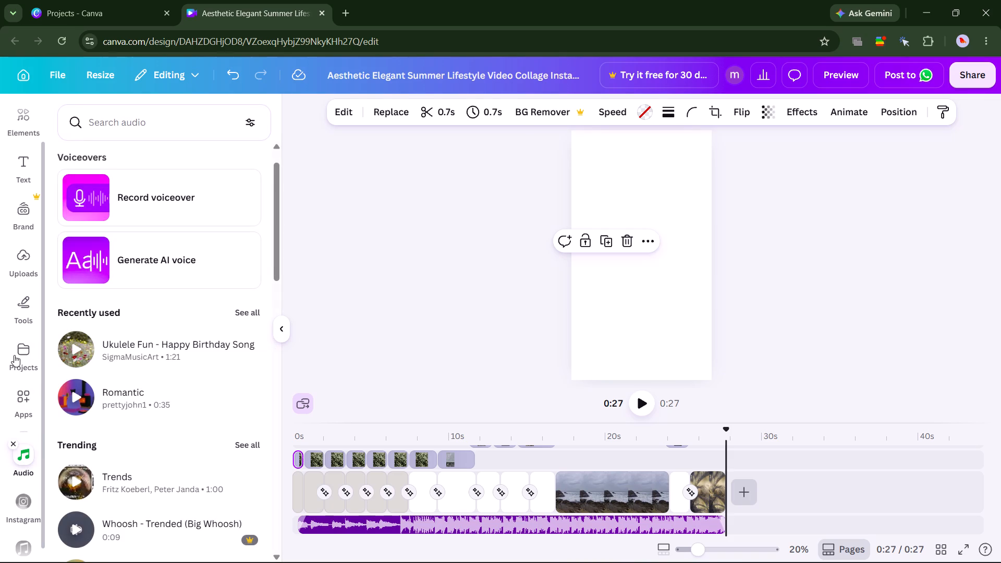
Browse the Audio category of the elements library for alternative background music across its genre sections.
{"action": "left_click", "coordinate": [28, 132]}
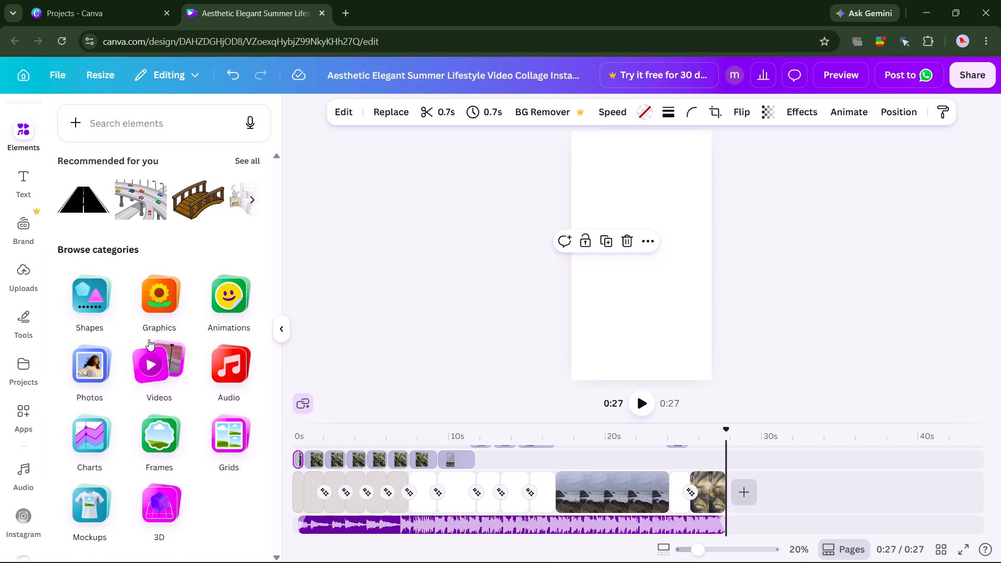
{"action": "left_click", "coordinate": [225, 362]}
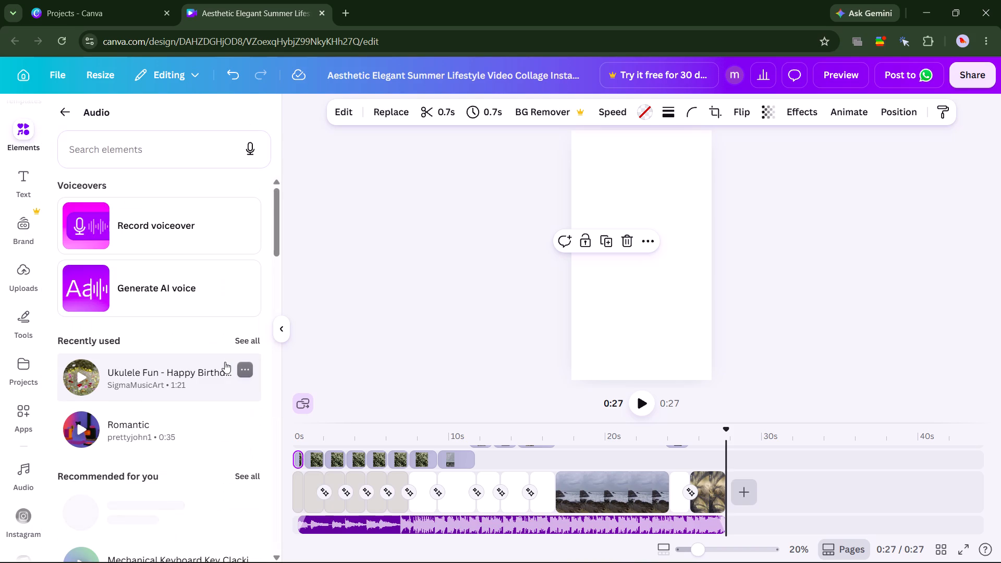
{"action": "scroll", "coordinate": [225, 362], "scroll_direction": "down", "scroll_amount": 2}
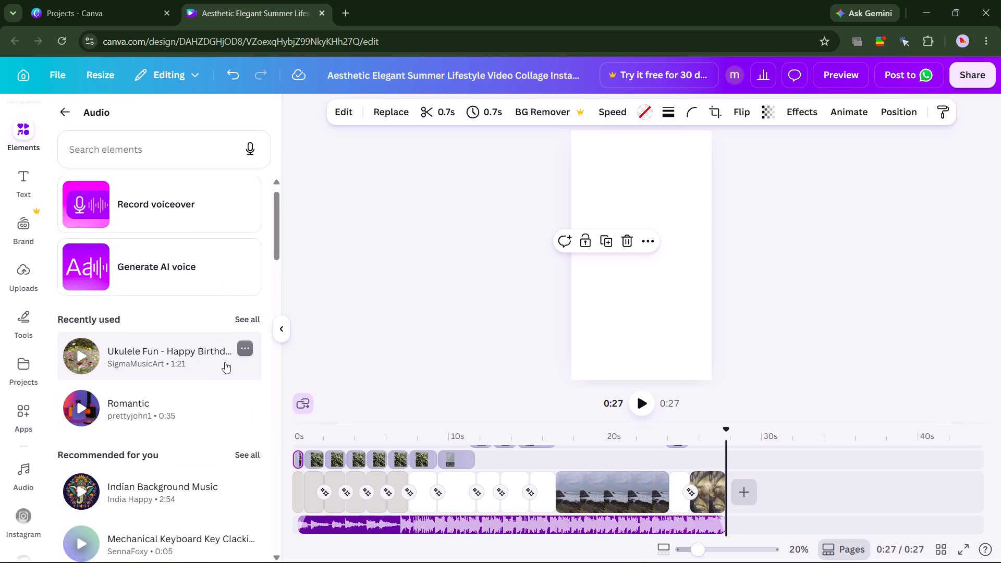
{"action": "scroll", "coordinate": [225, 362], "scroll_direction": "down", "scroll_amount": 9}
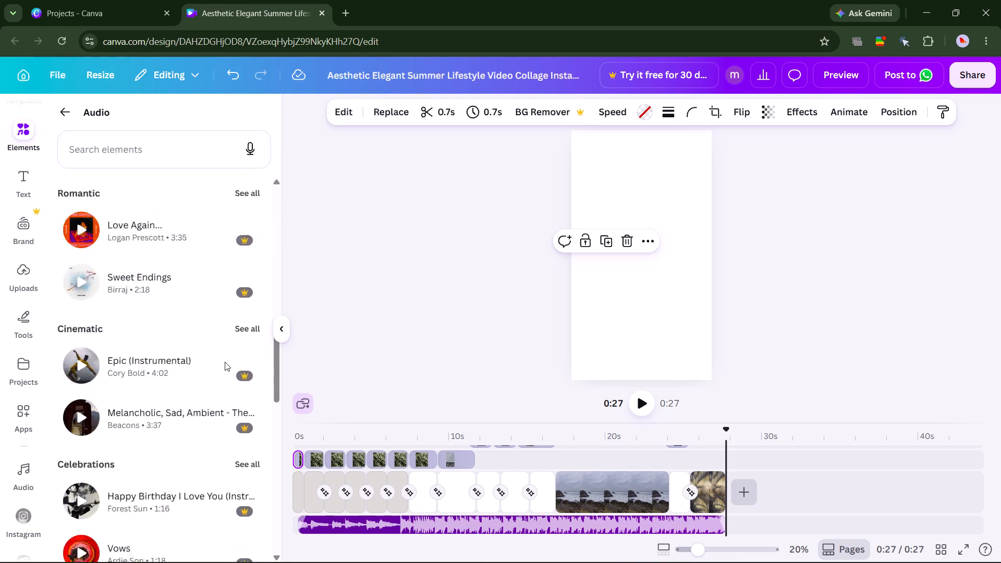
{"action": "scroll", "coordinate": [225, 362], "scroll_direction": "down", "scroll_amount": 1}
Search the audio elements for "boll" to find Bollywood music.
{"action": "left_click", "coordinate": [103, 149]}
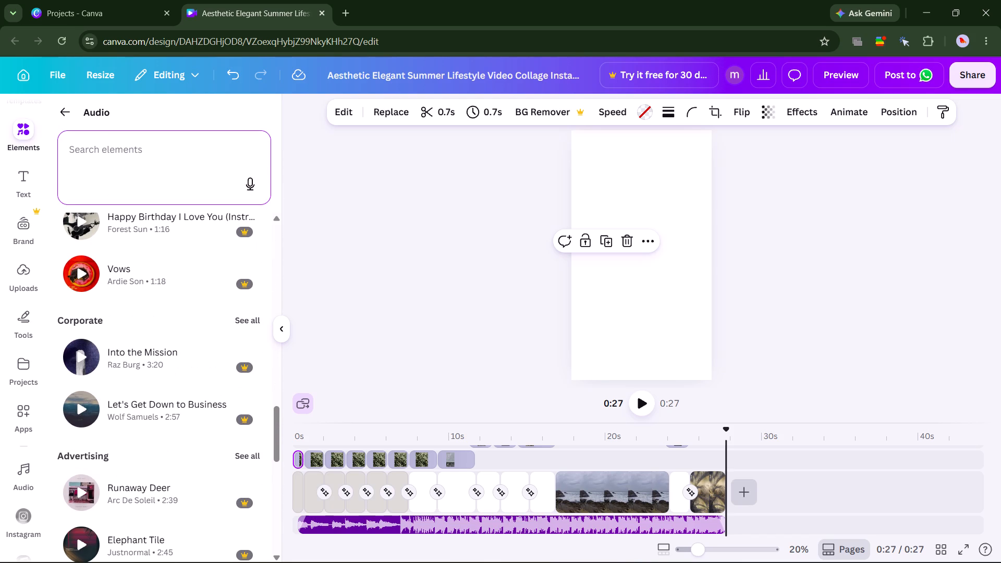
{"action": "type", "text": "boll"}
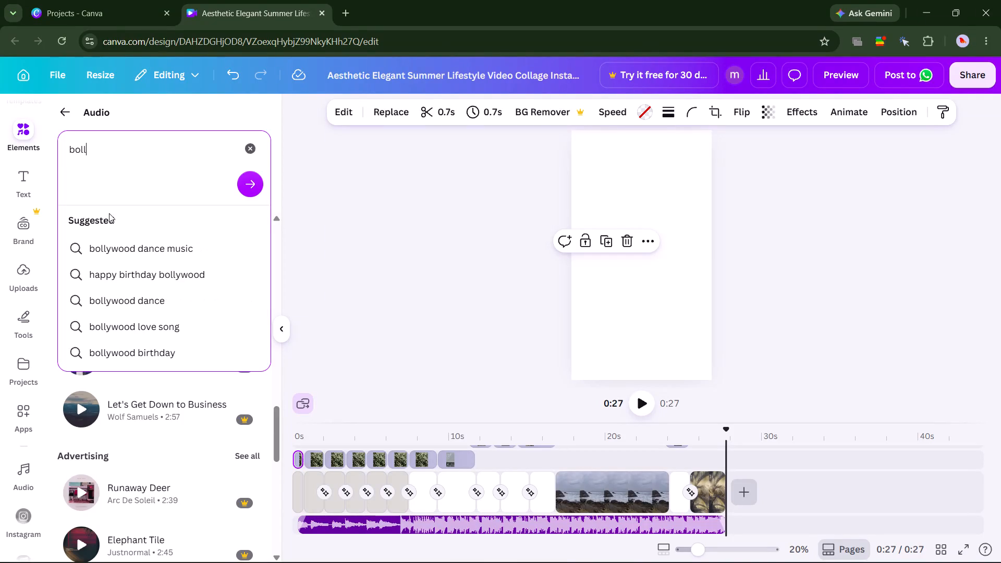
Search audio for "bollywood love song" and preview Bollywood Sad Bgm, Tasvir, Love - Love Music and Love Songs Waltz (Brahms).
{"action": "left_click", "coordinate": [135, 330]}
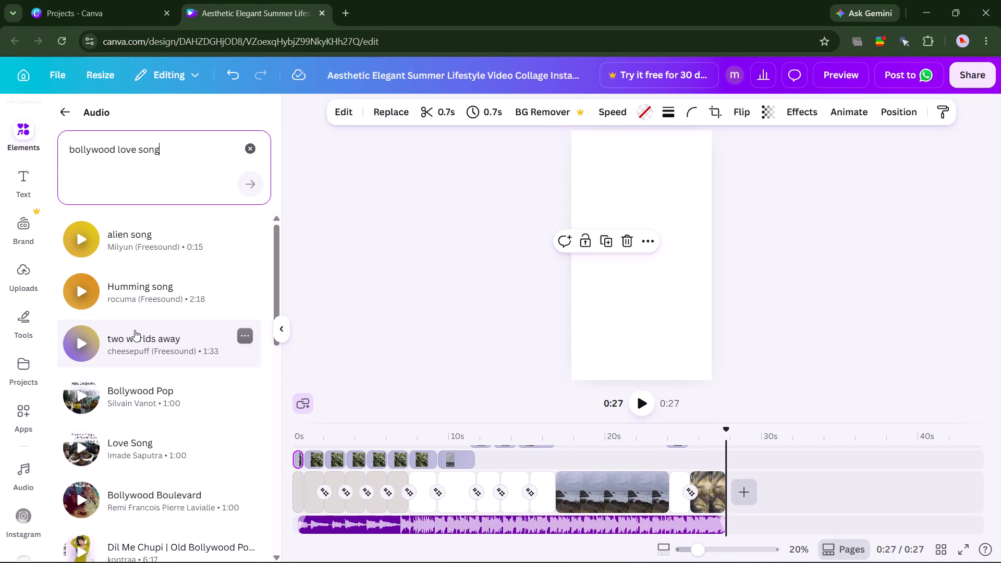
{"action": "scroll", "coordinate": [135, 330], "scroll_direction": "down", "scroll_amount": 5}
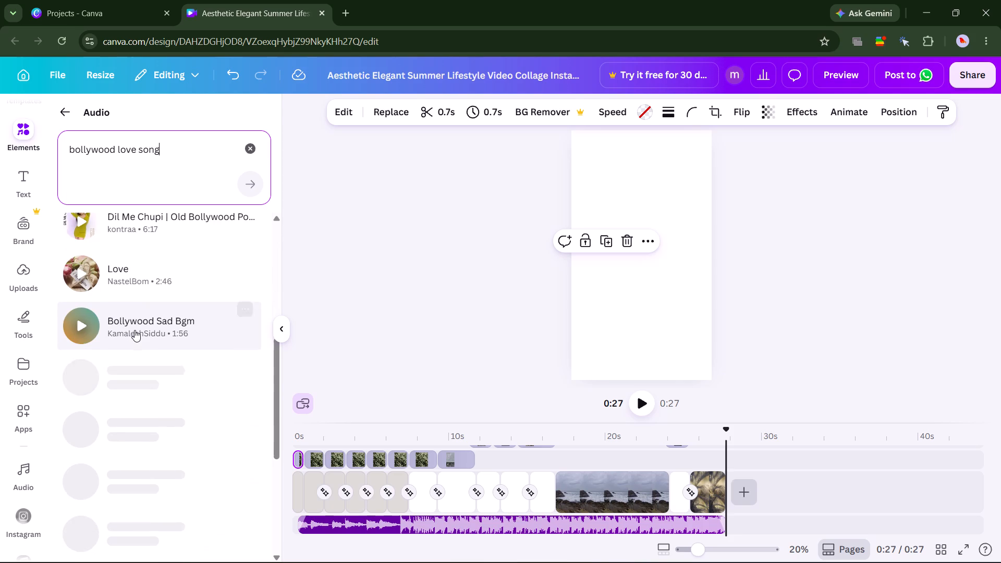
{"action": "left_click", "coordinate": [90, 323]}
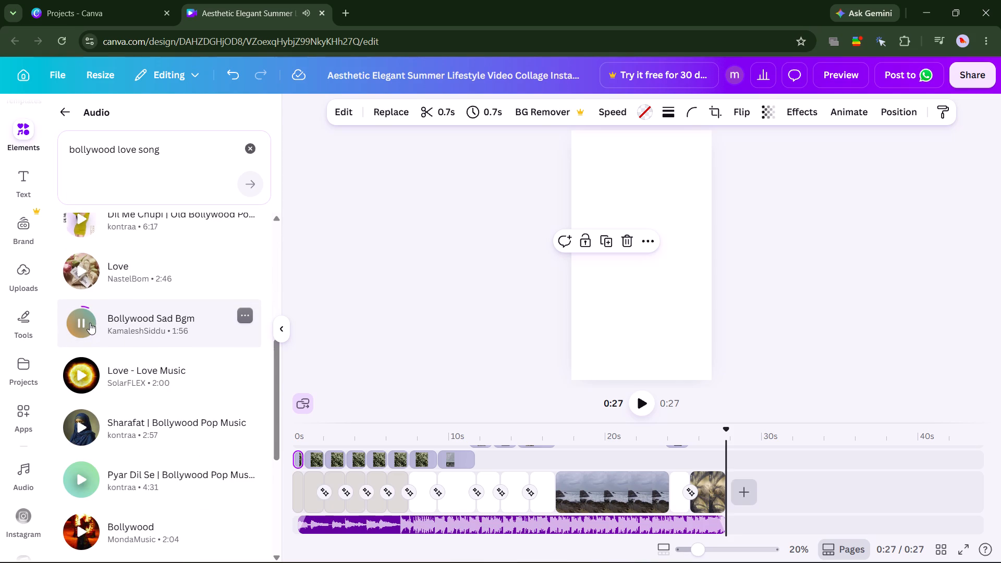
{"action": "scroll", "coordinate": [90, 323], "scroll_direction": "down", "scroll_amount": 1}
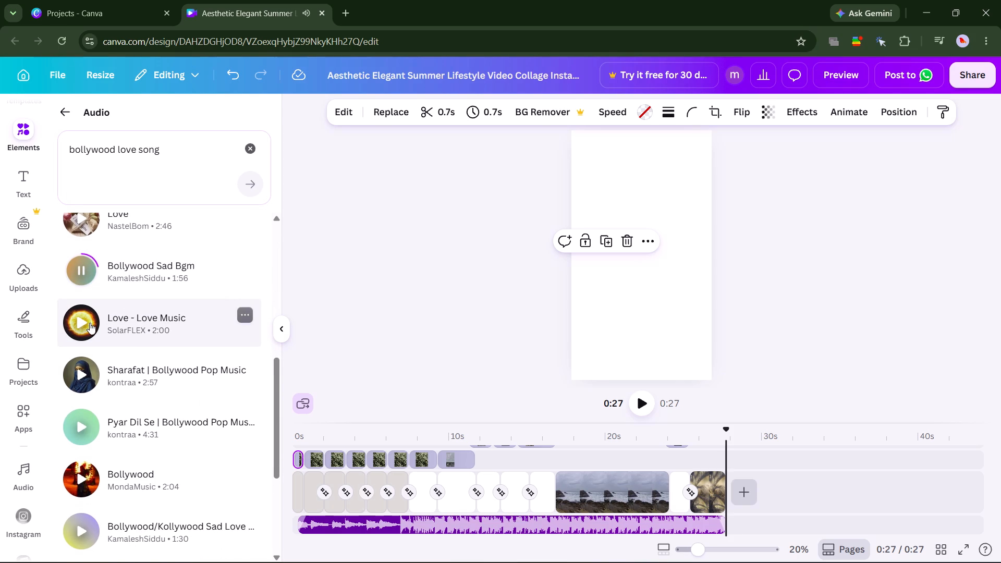
{"action": "scroll", "coordinate": [90, 323], "scroll_direction": "down", "scroll_amount": 3}
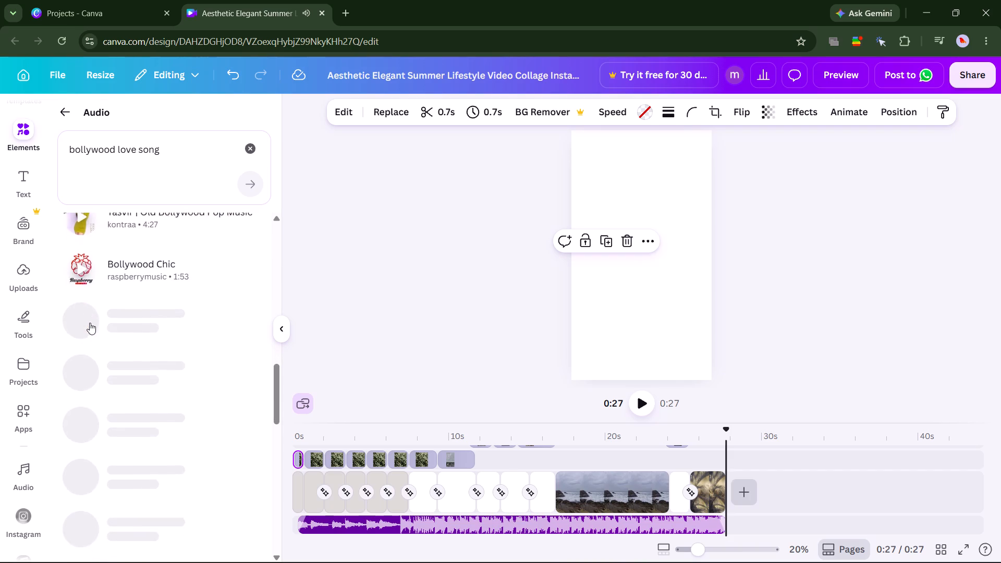
{"action": "scroll", "coordinate": [90, 323], "scroll_direction": "up", "scroll_amount": 1}
{"action": "left_click", "coordinate": [77, 250]}
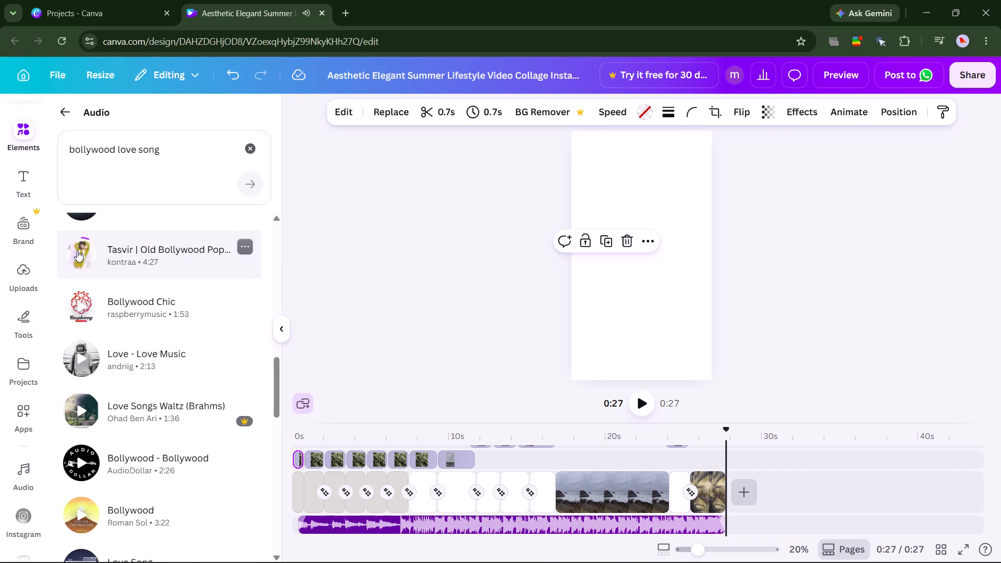
{"action": "left_click", "coordinate": [83, 356]}
{"action": "scroll", "coordinate": [83, 356], "scroll_direction": "down", "scroll_amount": 1}
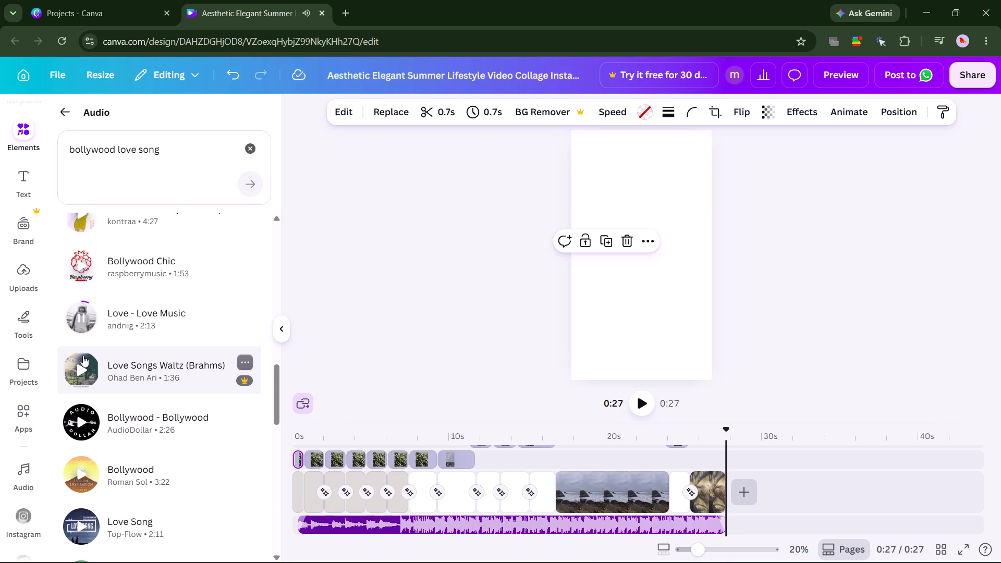
{"action": "left_click", "coordinate": [83, 356]}
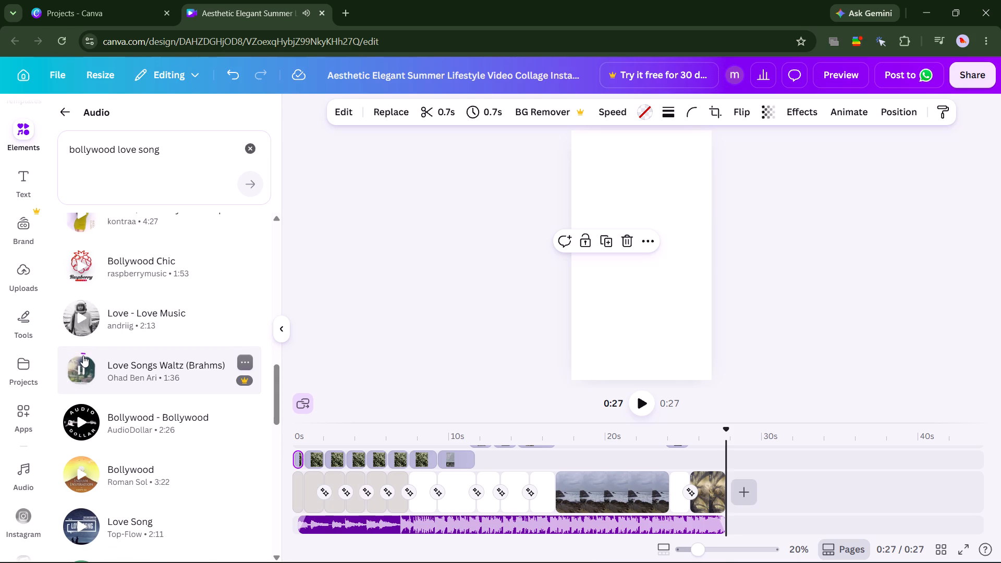
Preview the tracks Bollywood (3:22), Nasha | Bollywood Pop Music, Ukulele Love Song (Instrumental) and Future Bollywood Dance.
{"action": "scroll", "coordinate": [83, 356], "scroll_direction": "down", "scroll_amount": 3}
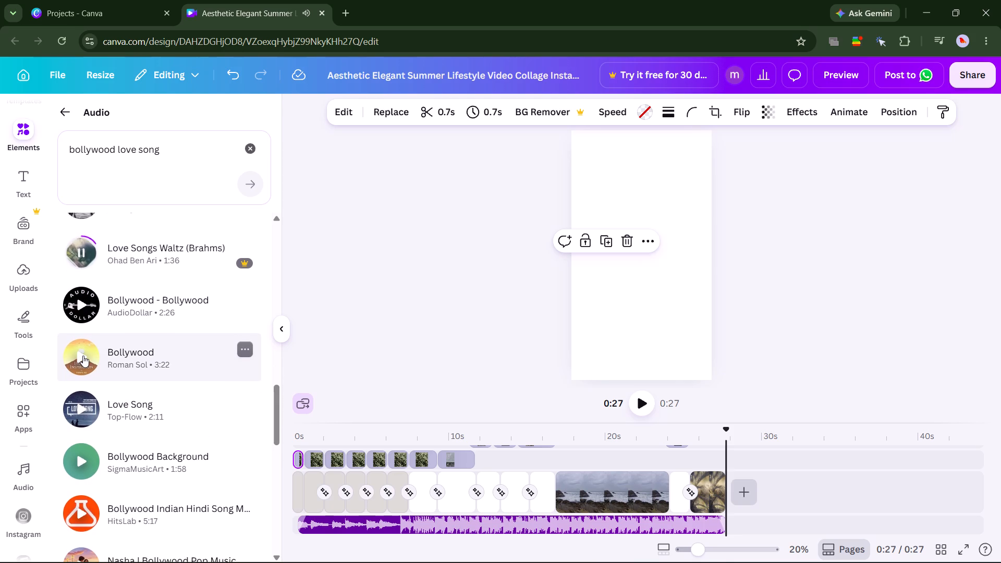
{"action": "left_click", "coordinate": [83, 356]}
{"action": "scroll", "coordinate": [83, 356], "scroll_direction": "down", "scroll_amount": 2}
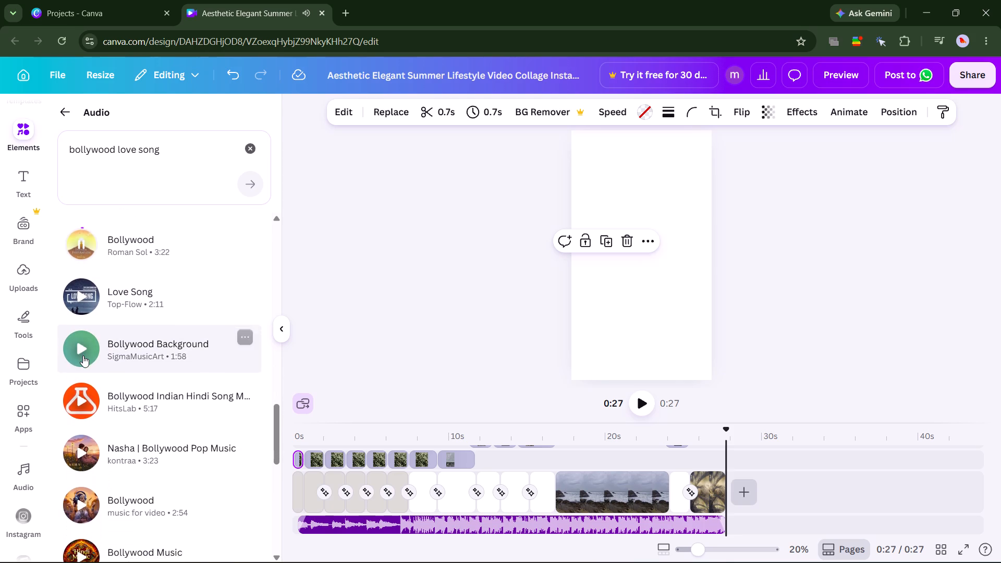
{"action": "scroll", "coordinate": [83, 356], "scroll_direction": "down", "scroll_amount": 1}
{"action": "left_click", "coordinate": [87, 424]}
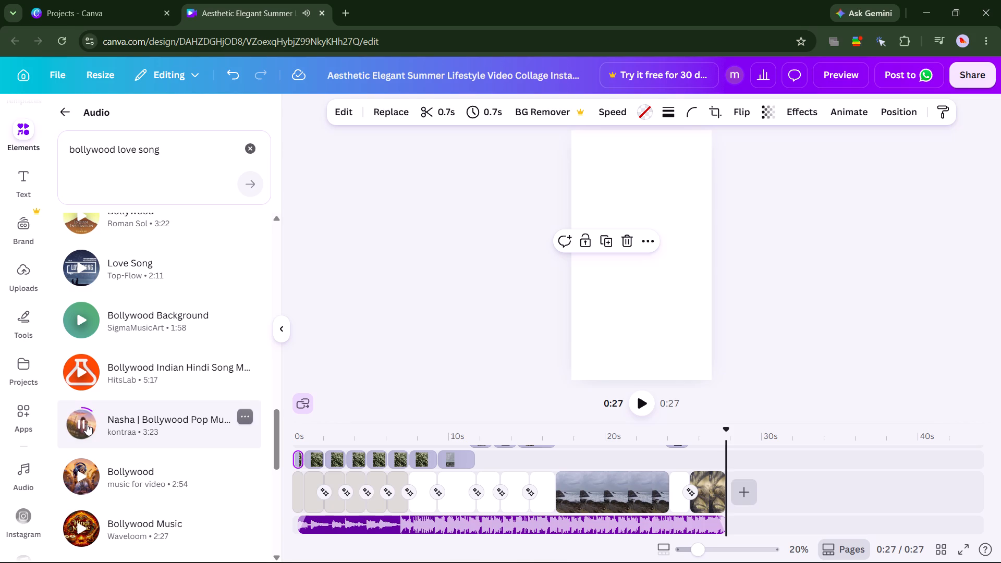
{"action": "scroll", "coordinate": [87, 424], "scroll_direction": "down", "scroll_amount": 4}
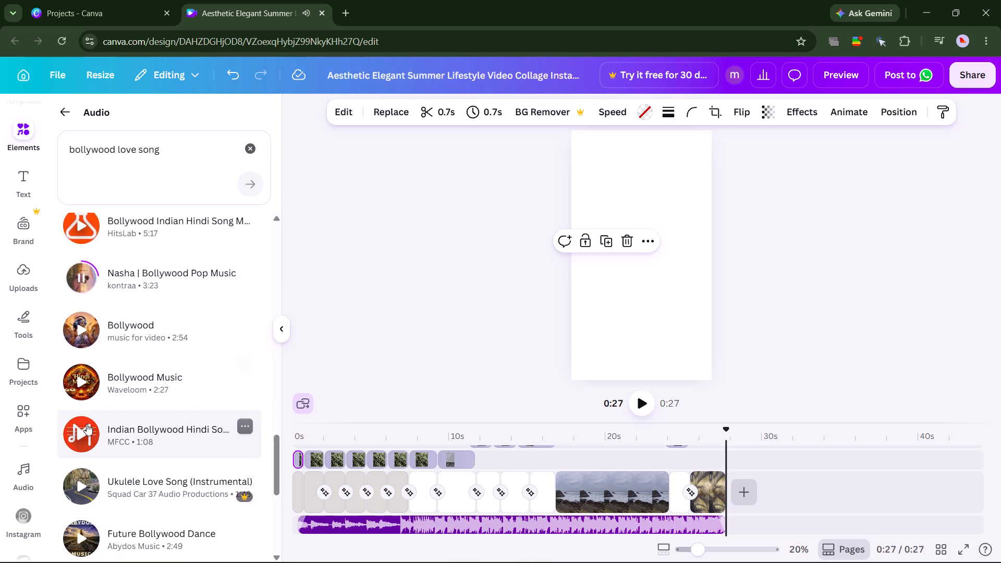
{"action": "scroll", "coordinate": [87, 424], "scroll_direction": "down", "scroll_amount": 1}
{"action": "left_click", "coordinate": [87, 424]}
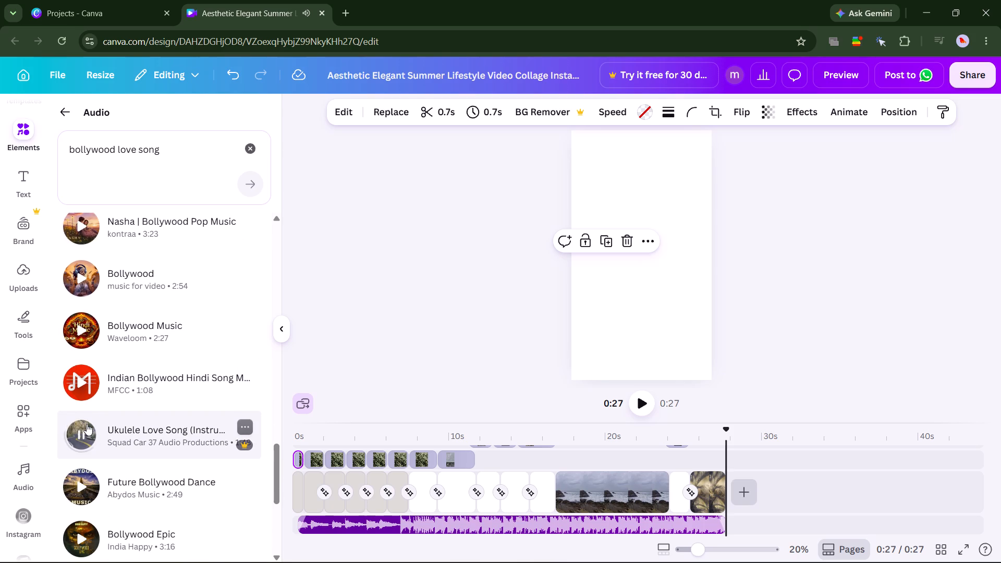
{"action": "scroll", "coordinate": [87, 424], "scroll_direction": "down", "scroll_amount": 1}
{"action": "left_click", "coordinate": [84, 413]}
Preview Sansoka | Old Bollywood, Zara Zara Hindi Sad Song, the 1:31 Indian Bollywood Hindi Song by INPLUSMUSIC and the 2:48 Indian Hindi Song Bollywood.
{"action": "scroll", "coordinate": [84, 413], "scroll_direction": "down", "scroll_amount": 1}
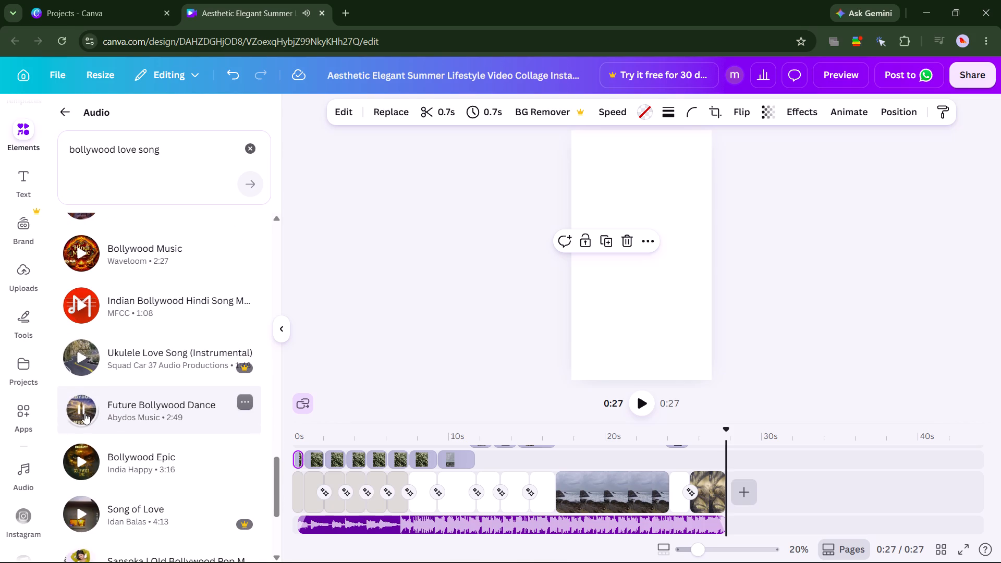
{"action": "scroll", "coordinate": [84, 413], "scroll_direction": "down", "scroll_amount": 1}
{"action": "left_click", "coordinate": [81, 449]}
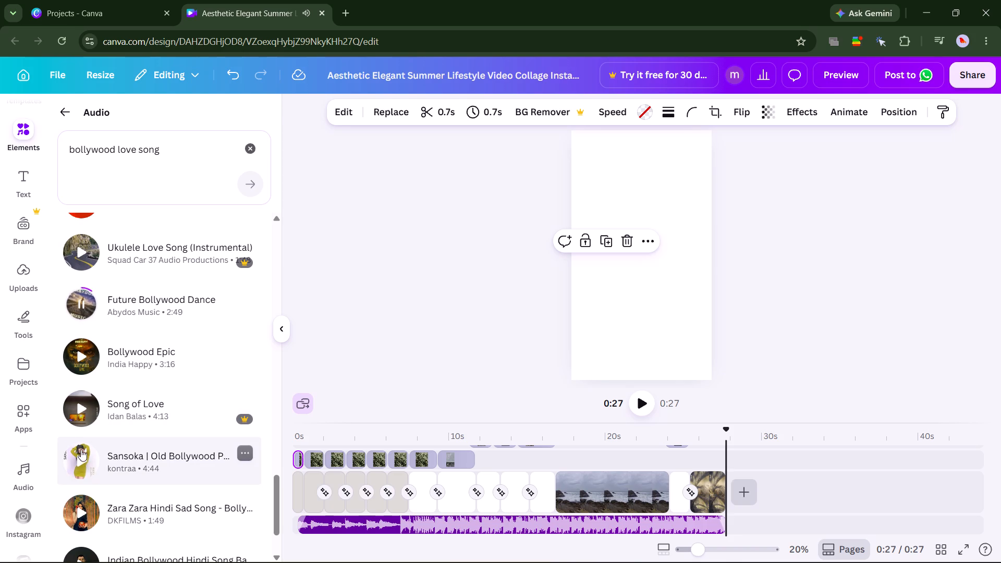
{"action": "scroll", "coordinate": [81, 449], "scroll_direction": "down", "scroll_amount": 2}
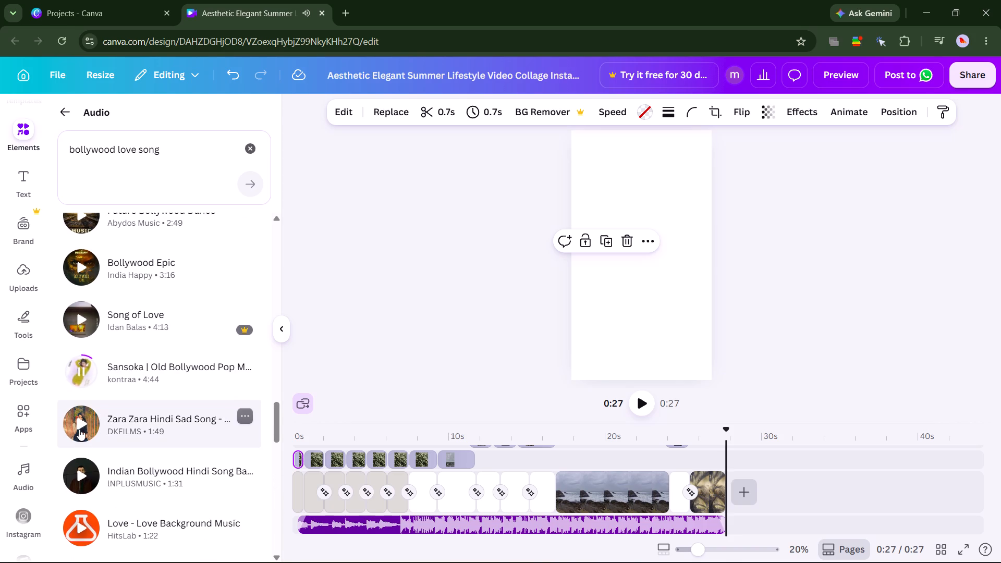
{"action": "left_click", "coordinate": [79, 429]}
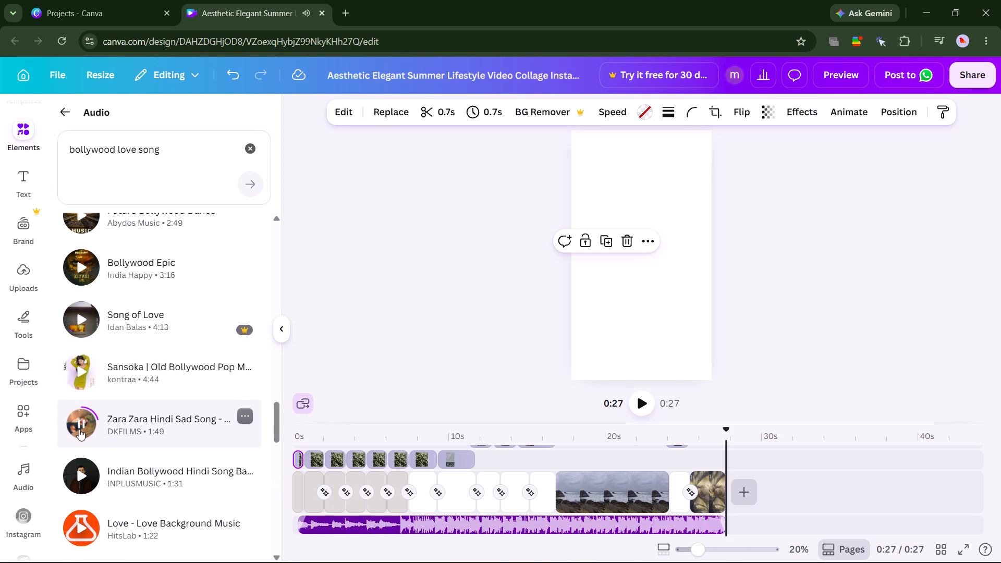
{"action": "scroll", "coordinate": [79, 429], "scroll_direction": "down", "scroll_amount": 1}
{"action": "left_click", "coordinate": [79, 429]}
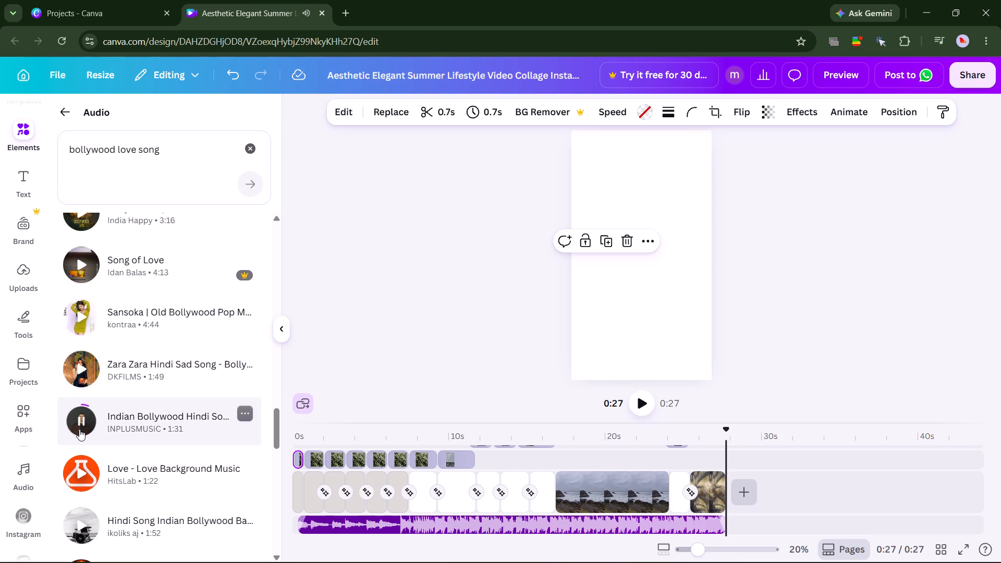
{"action": "scroll", "coordinate": [79, 429], "scroll_direction": "down", "scroll_amount": 3}
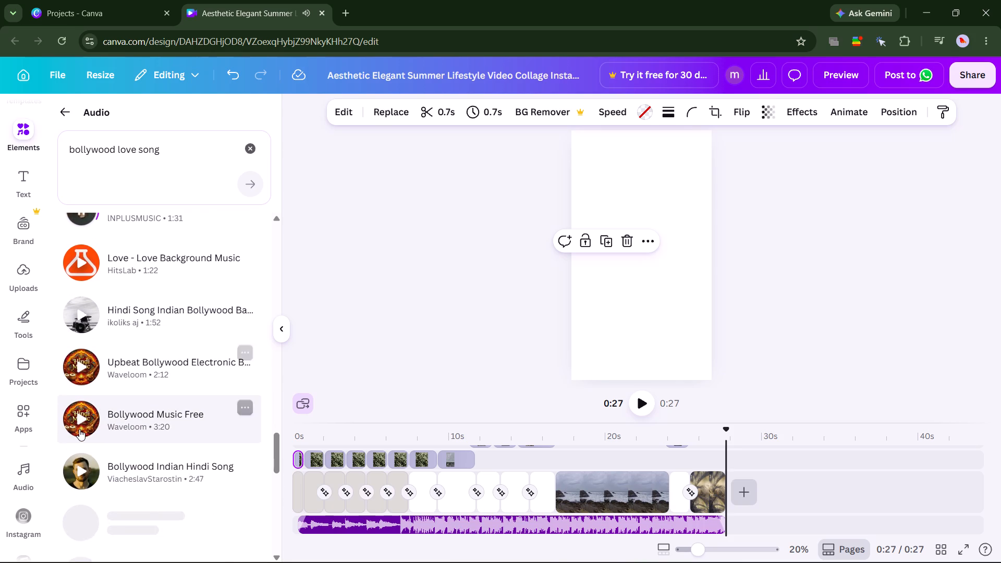
{"action": "scroll", "coordinate": [79, 429], "scroll_direction": "down", "scroll_amount": 2}
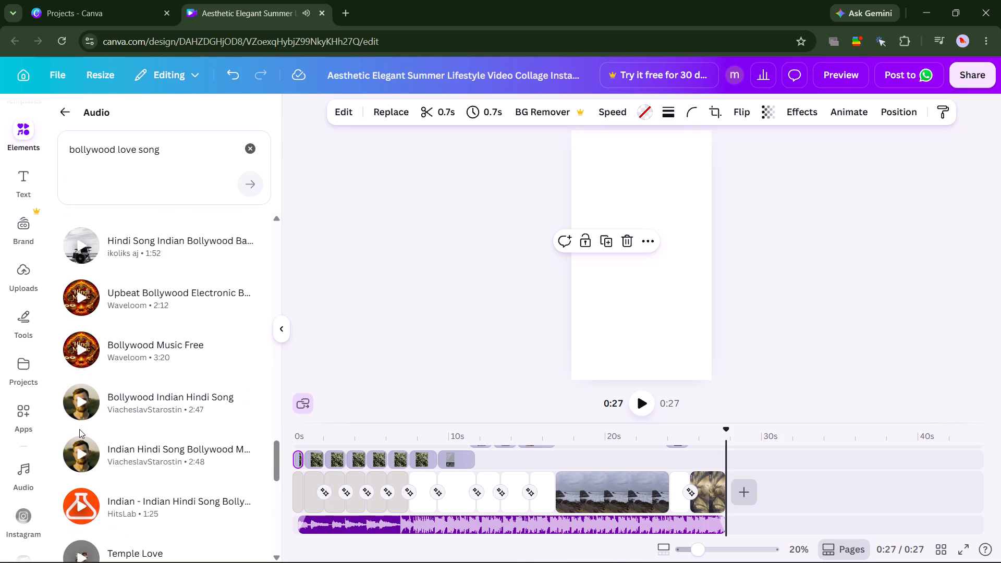
{"action": "left_click", "coordinate": [78, 460]}
Browse the remaining "bollywood love song" audio results for a suitable background track.
{"action": "scroll", "coordinate": [78, 460], "scroll_direction": "down", "scroll_amount": 2}
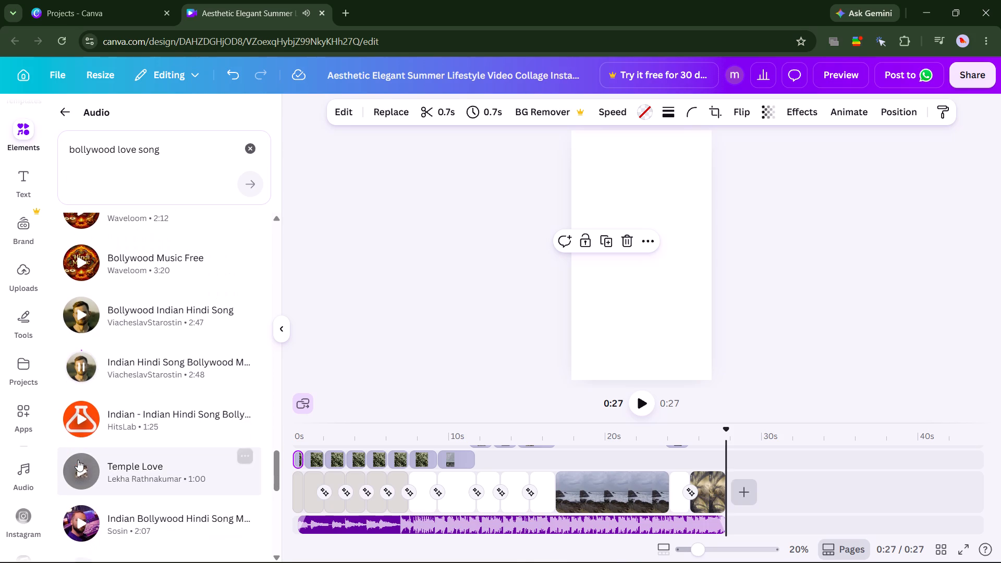
{"action": "scroll", "coordinate": [78, 460], "scroll_direction": "down", "scroll_amount": 4}
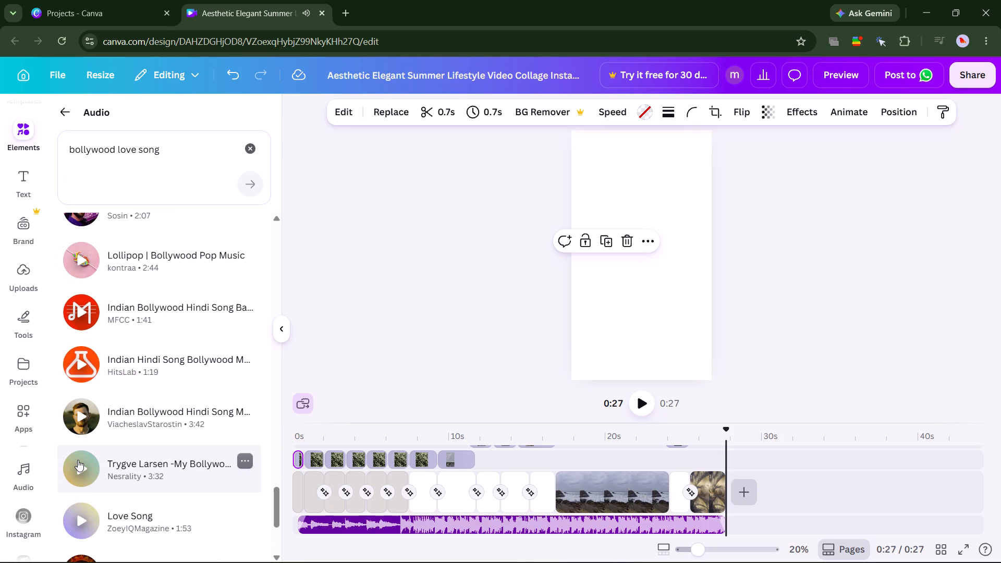
{"action": "scroll", "coordinate": [78, 460], "scroll_direction": "down", "scroll_amount": 4}
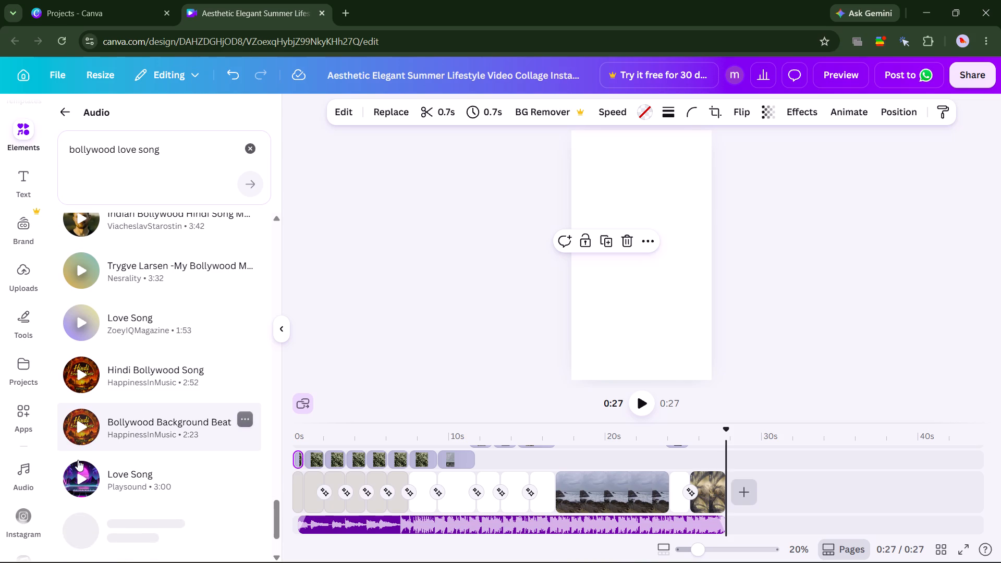
{"action": "scroll", "coordinate": [78, 460], "scroll_direction": "down", "scroll_amount": 4}
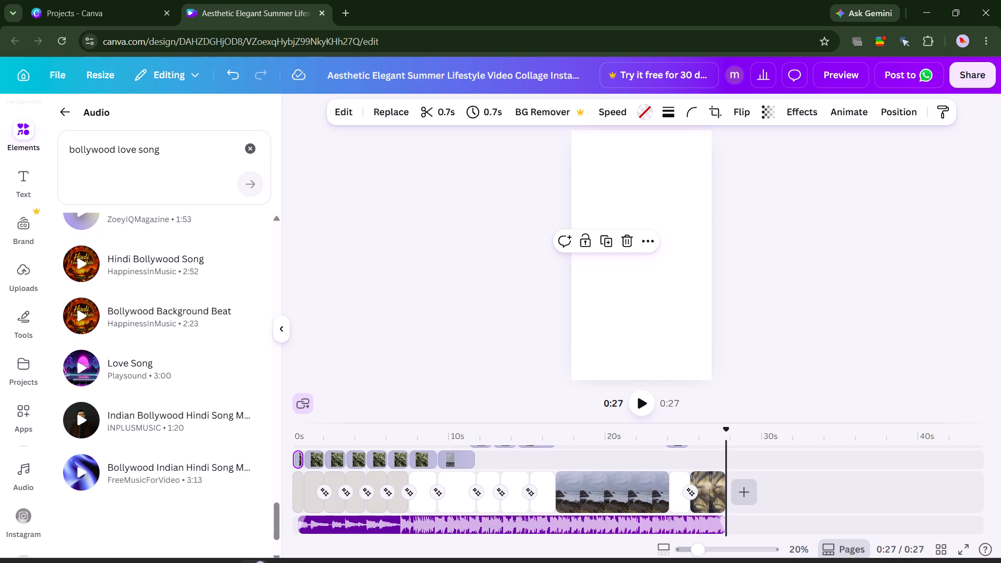
{"action": "scroll", "coordinate": [86, 454], "scroll_direction": "up", "scroll_amount": 2}
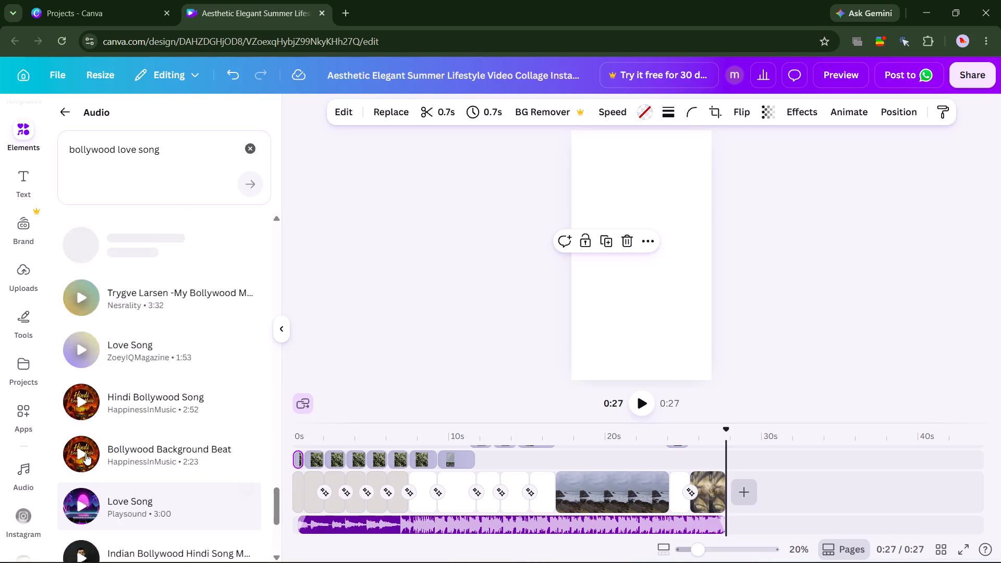
{"action": "scroll", "coordinate": [86, 454], "scroll_direction": "up", "scroll_amount": 2}
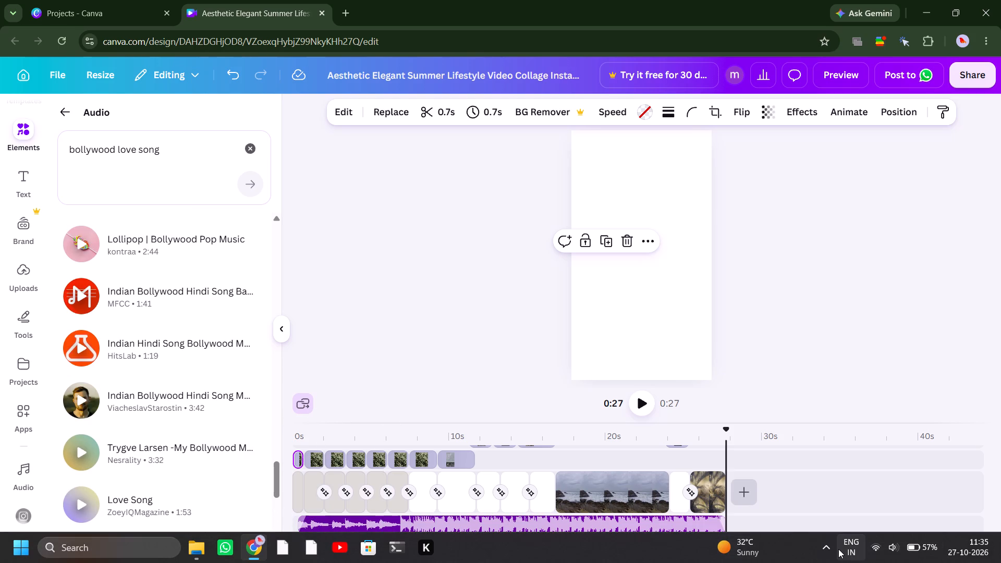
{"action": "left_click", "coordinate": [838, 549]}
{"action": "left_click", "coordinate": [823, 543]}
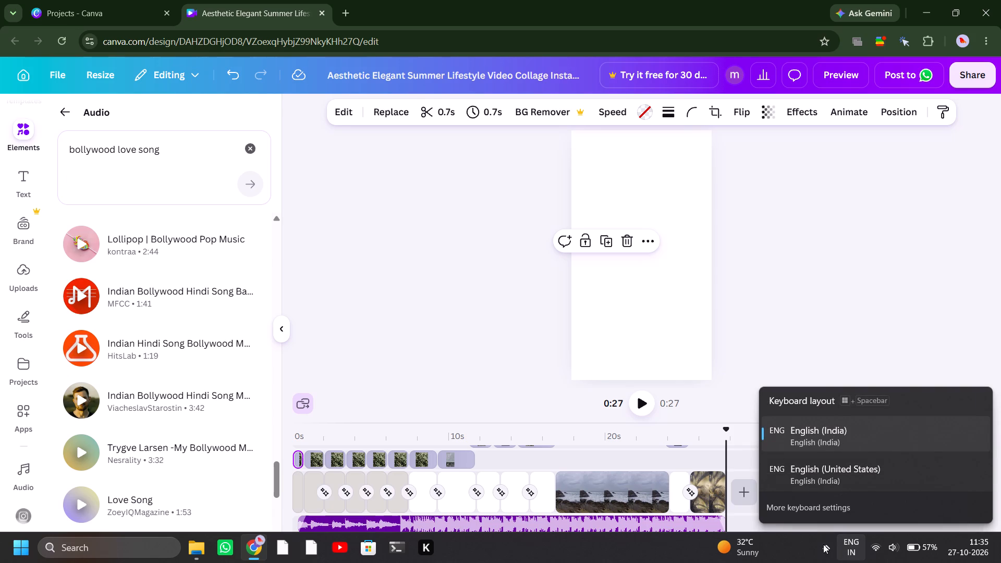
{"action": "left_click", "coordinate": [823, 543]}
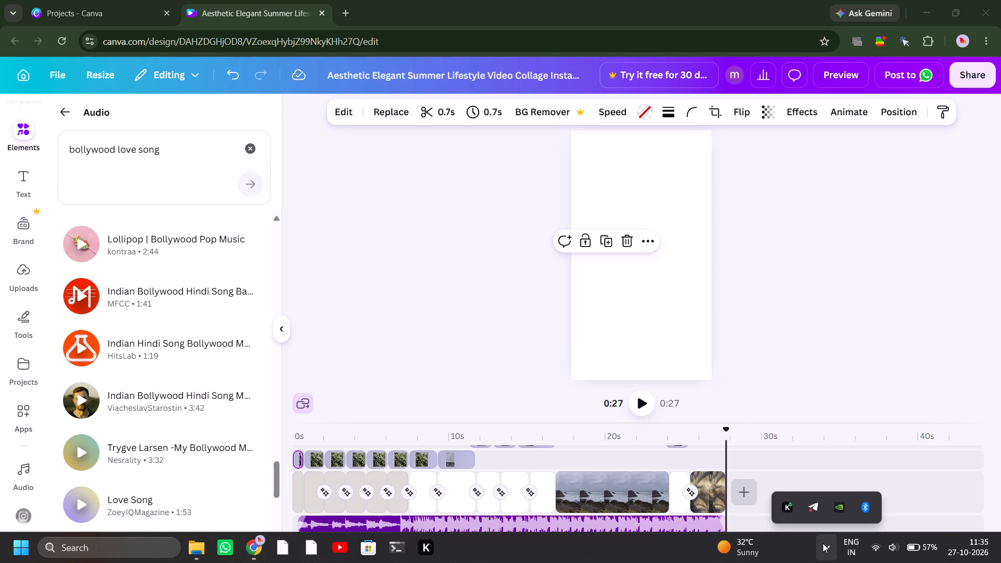